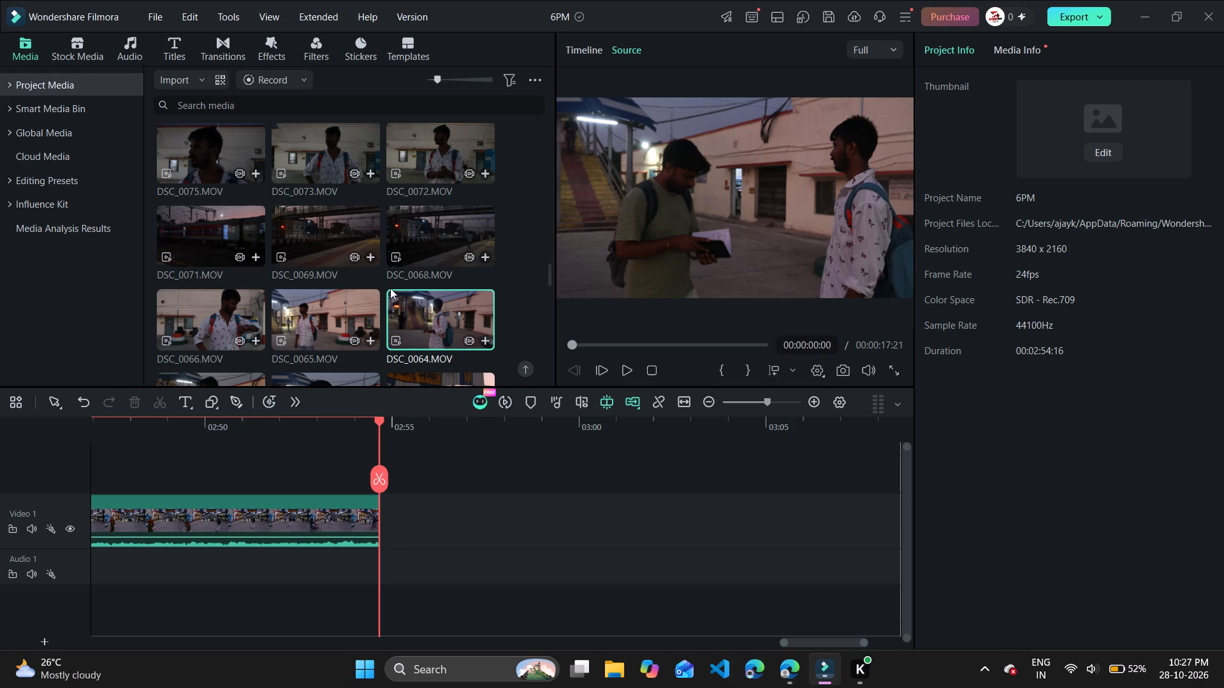
Preview the source clips DSC_0064 and DSC_0065, plus the closing part of the edited timeline.
left_click(416, 303)
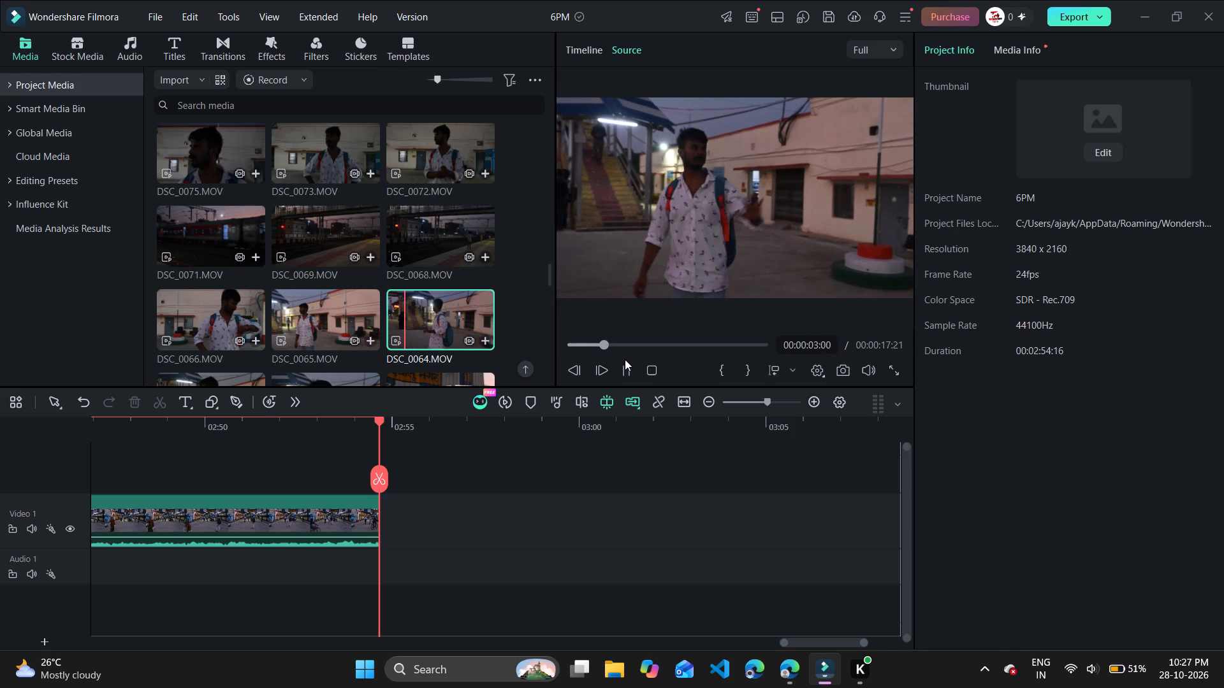
left_click(328, 325)
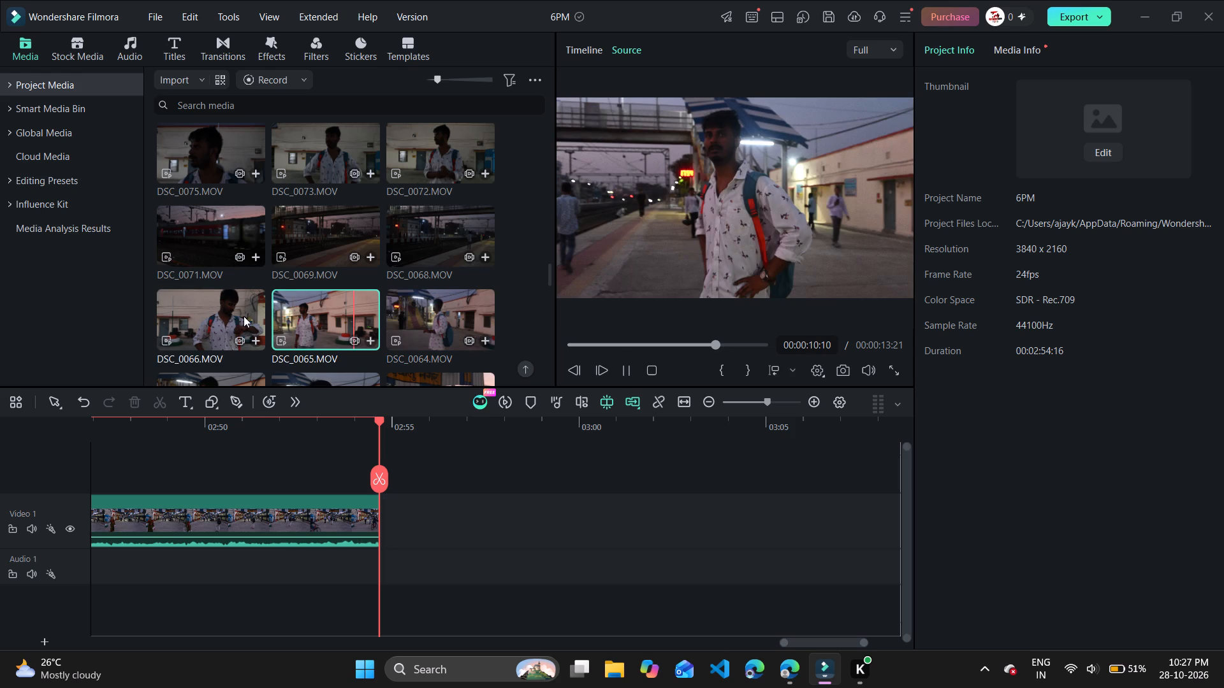
left_click(403, 307)
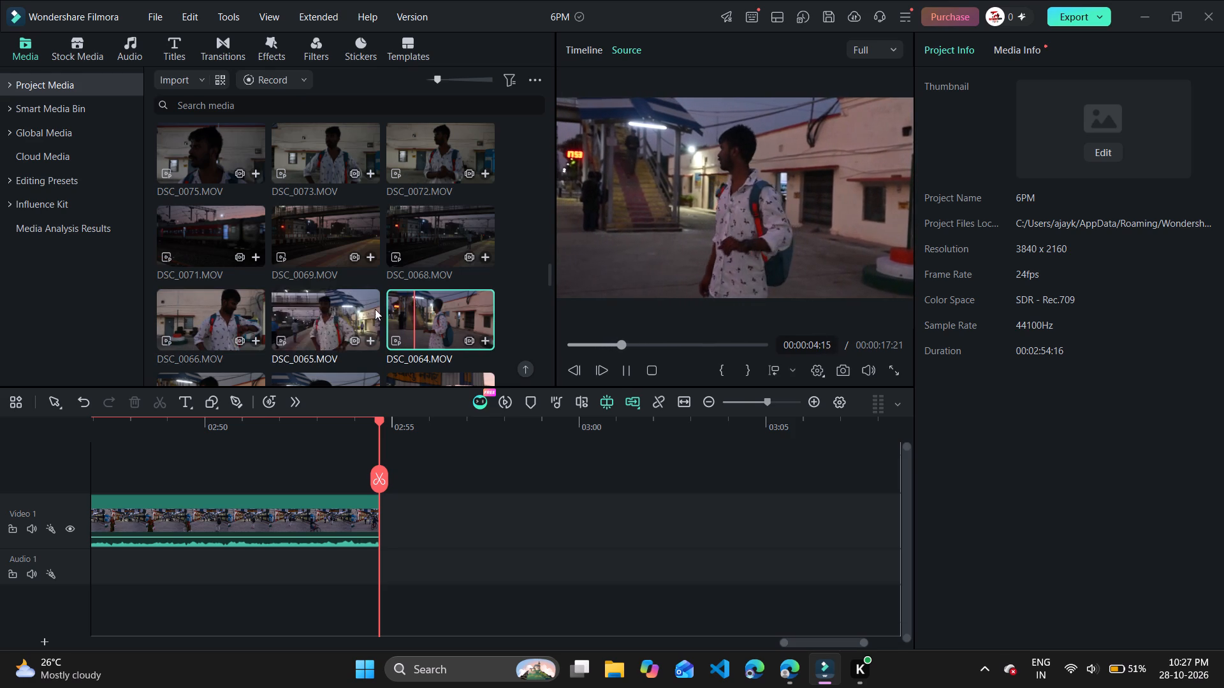
left_click(245, 453)
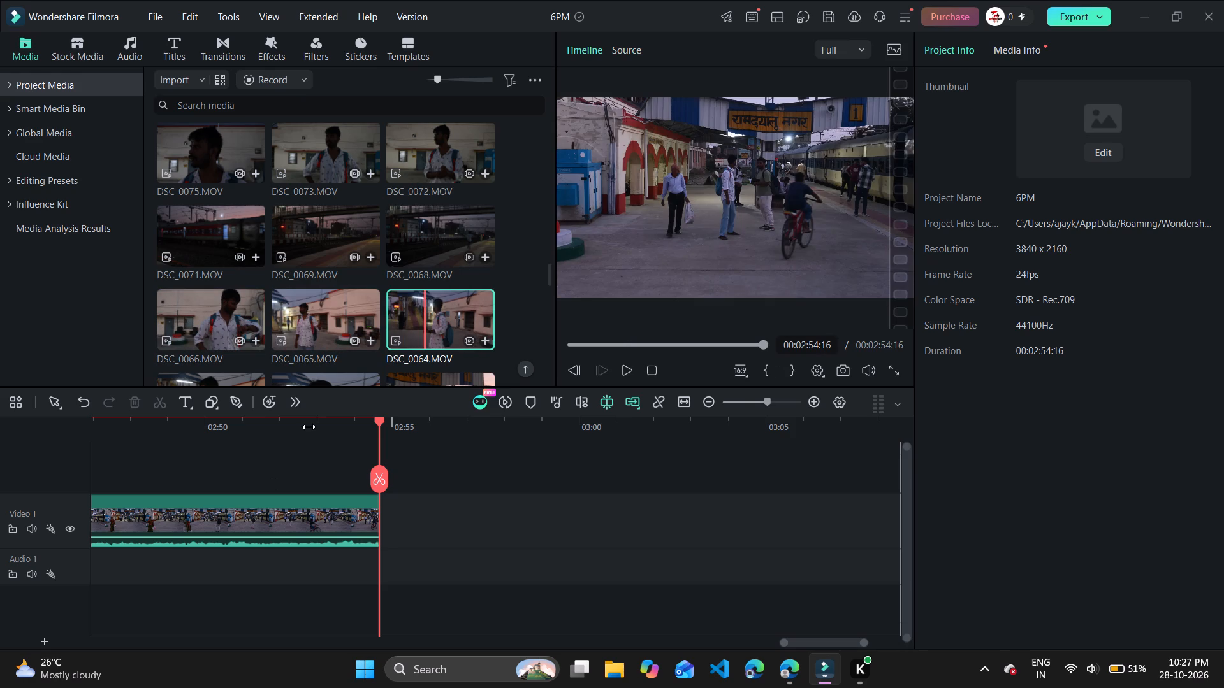
left_click(631, 368)
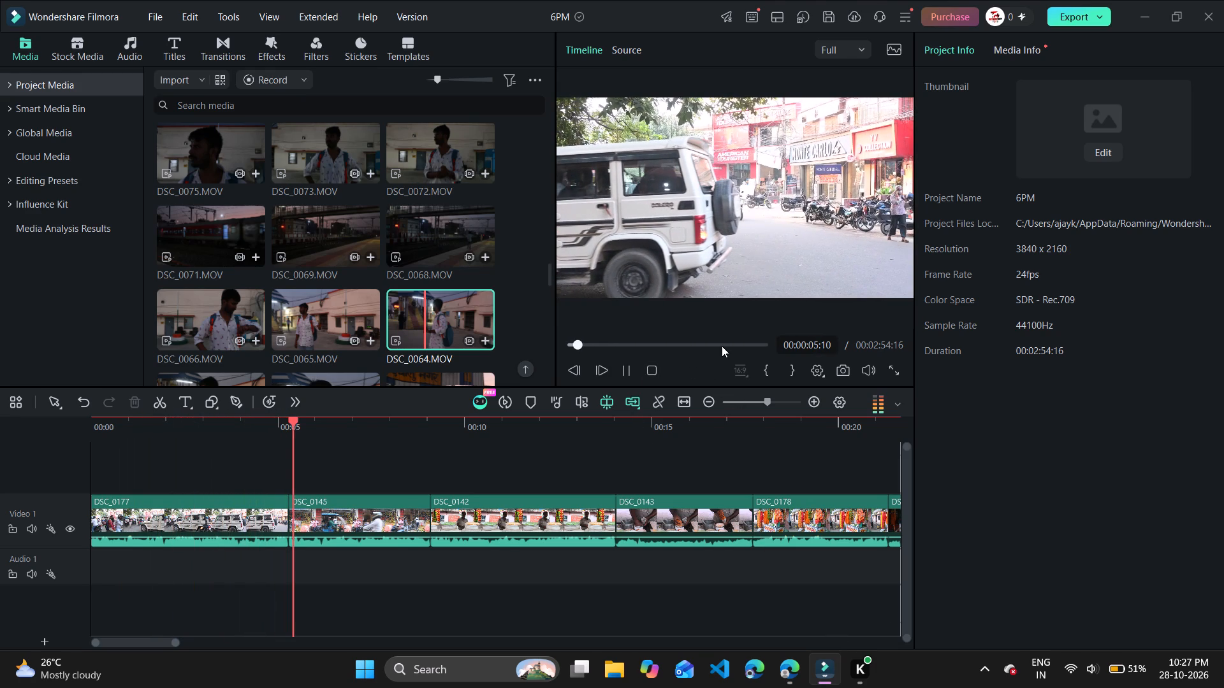
left_click(740, 345)
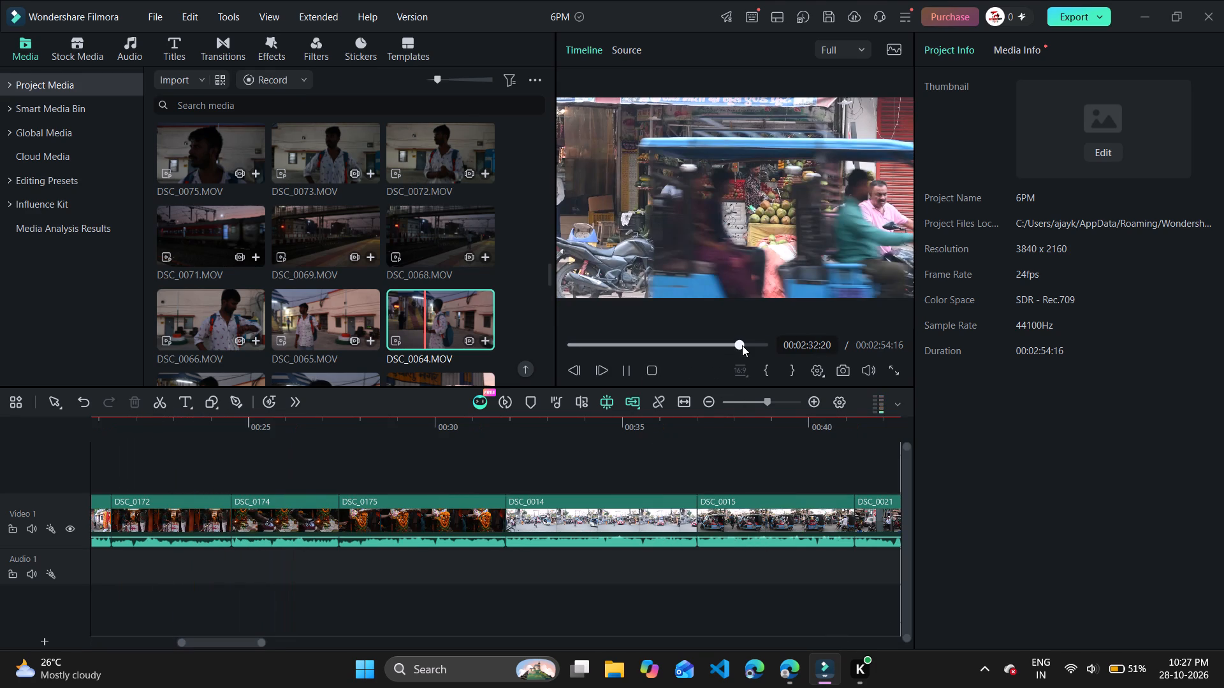
left_click(755, 341)
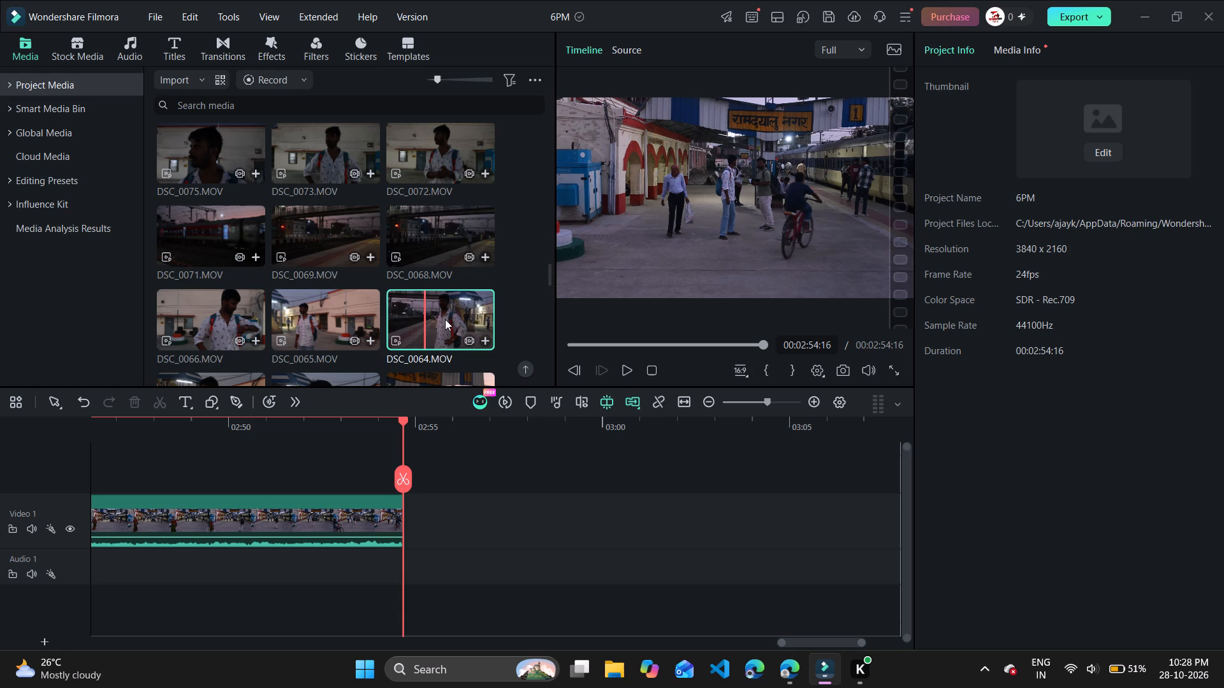
Preview clips DSC_0057 and DSC_0056 from the media library, examining DSC_0056 between about 8 and 9 seconds.
scroll(445, 319, "down", 2)
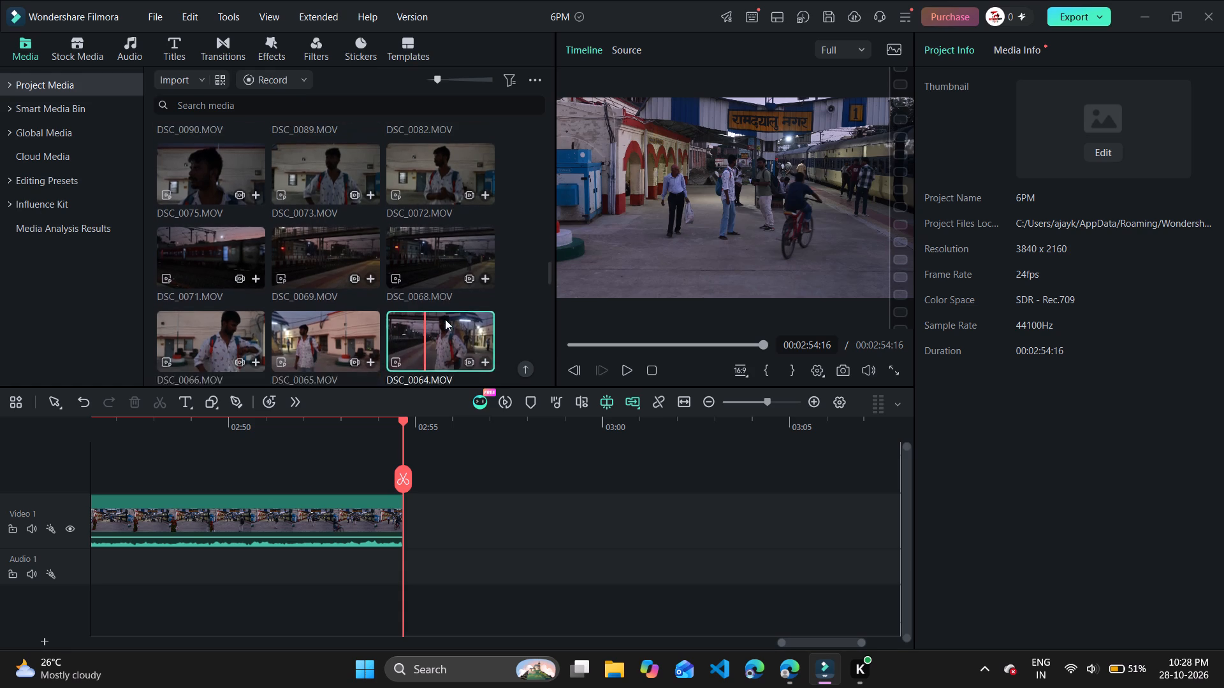
scroll(445, 319, "down", 2)
scroll(445, 319, "up", 1)
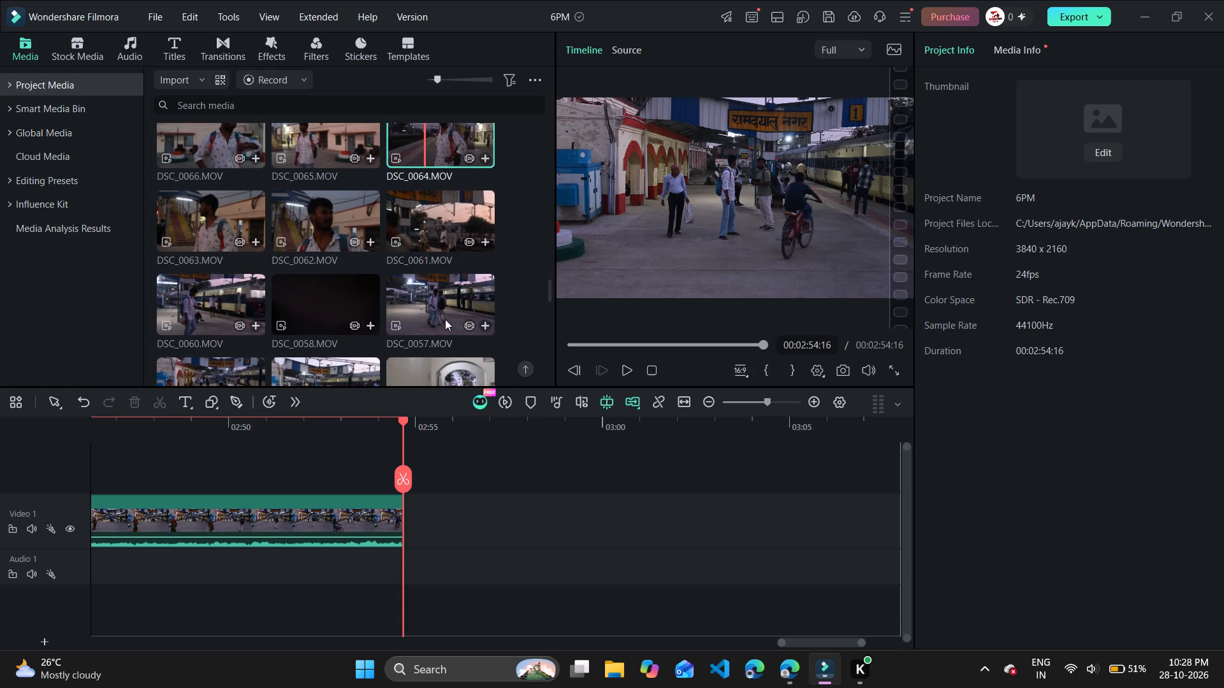
left_click(445, 319)
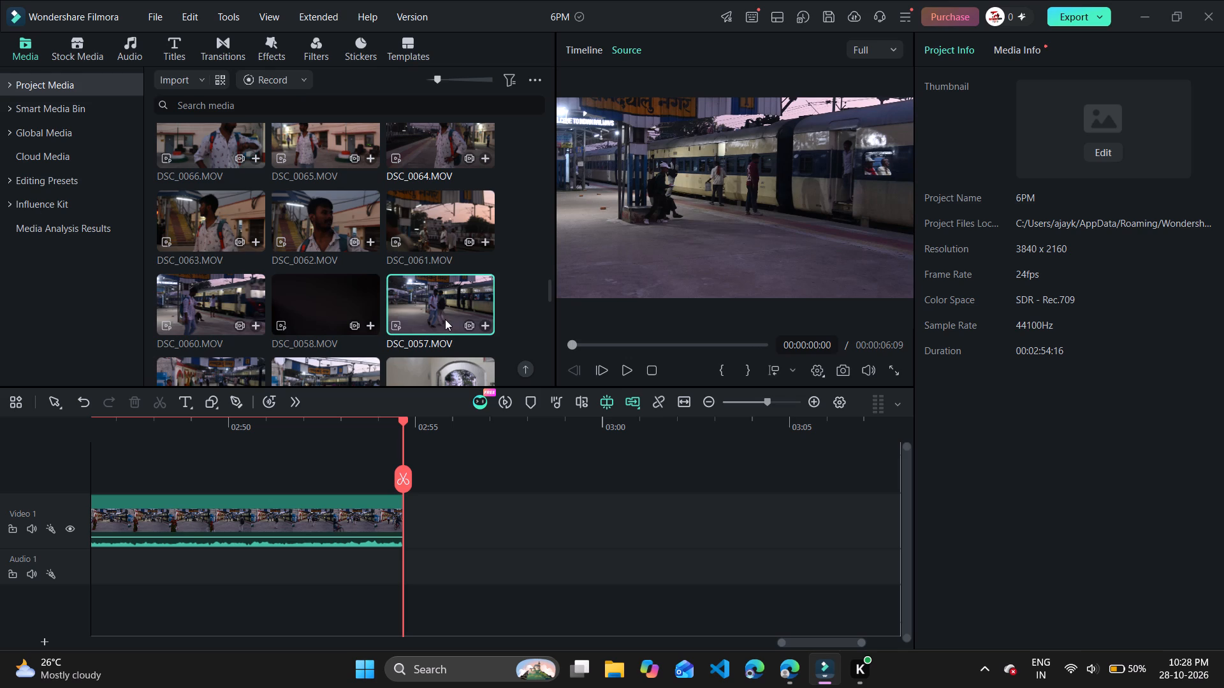
scroll(445, 319, "down", 2)
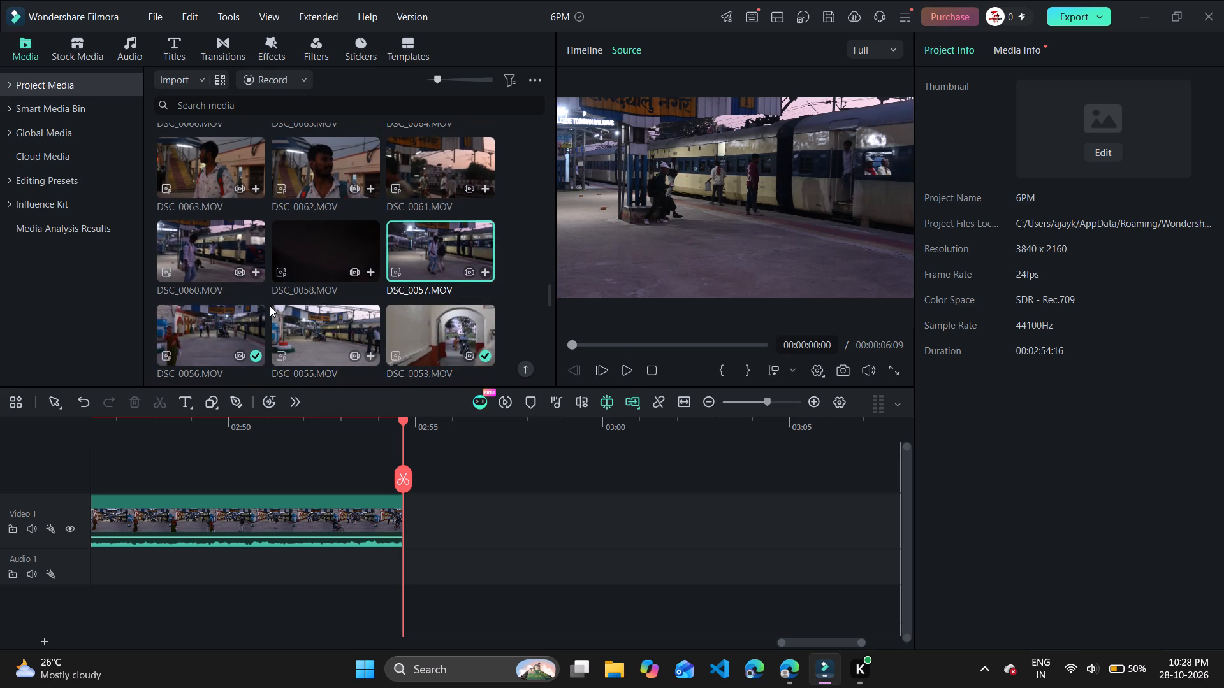
left_click(201, 317)
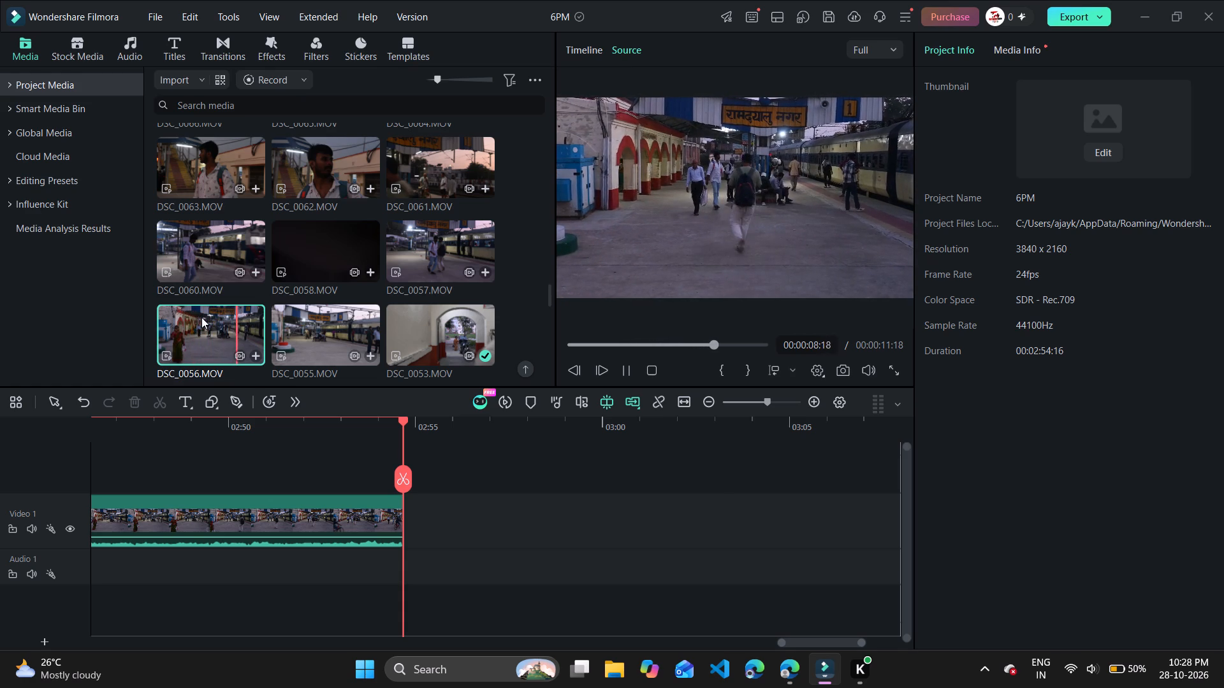
left_click(201, 317)
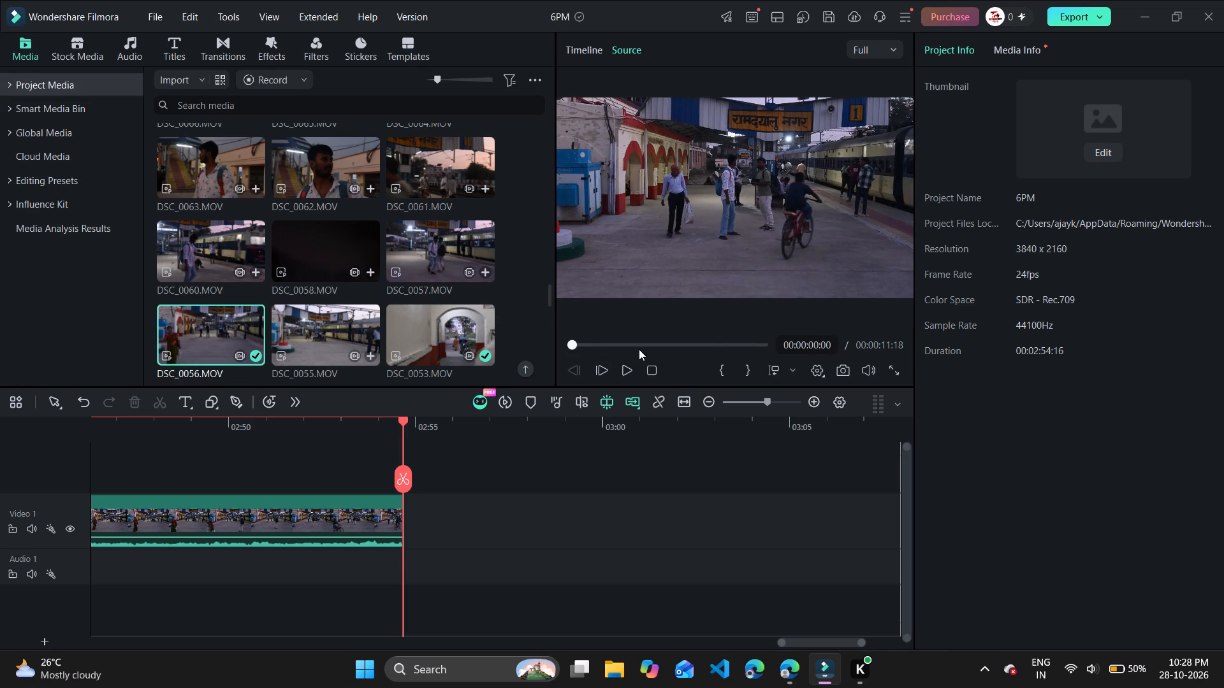
left_click(705, 341)
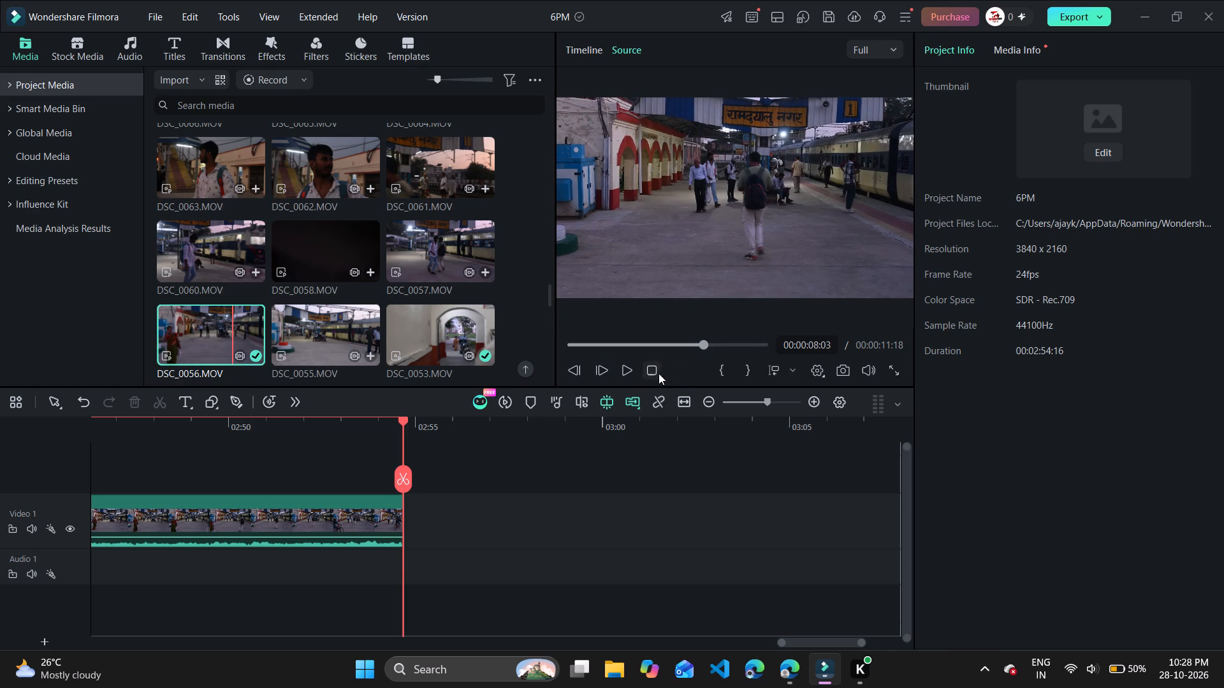
left_click(622, 362)
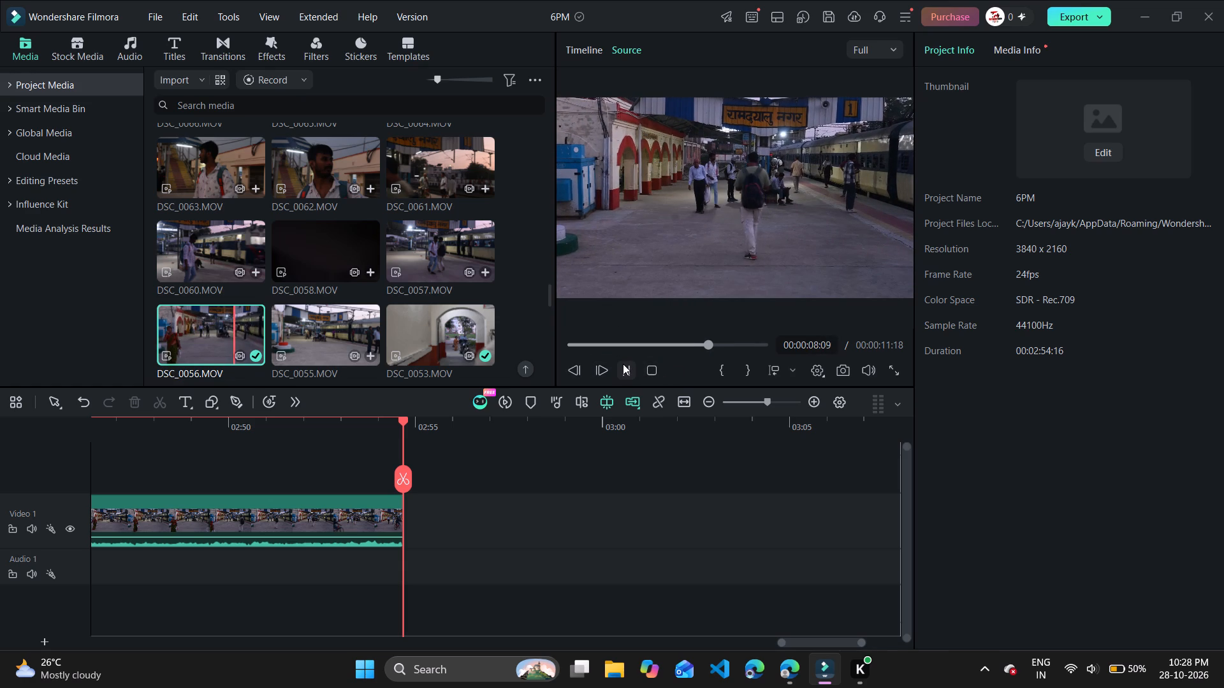
left_click(623, 364)
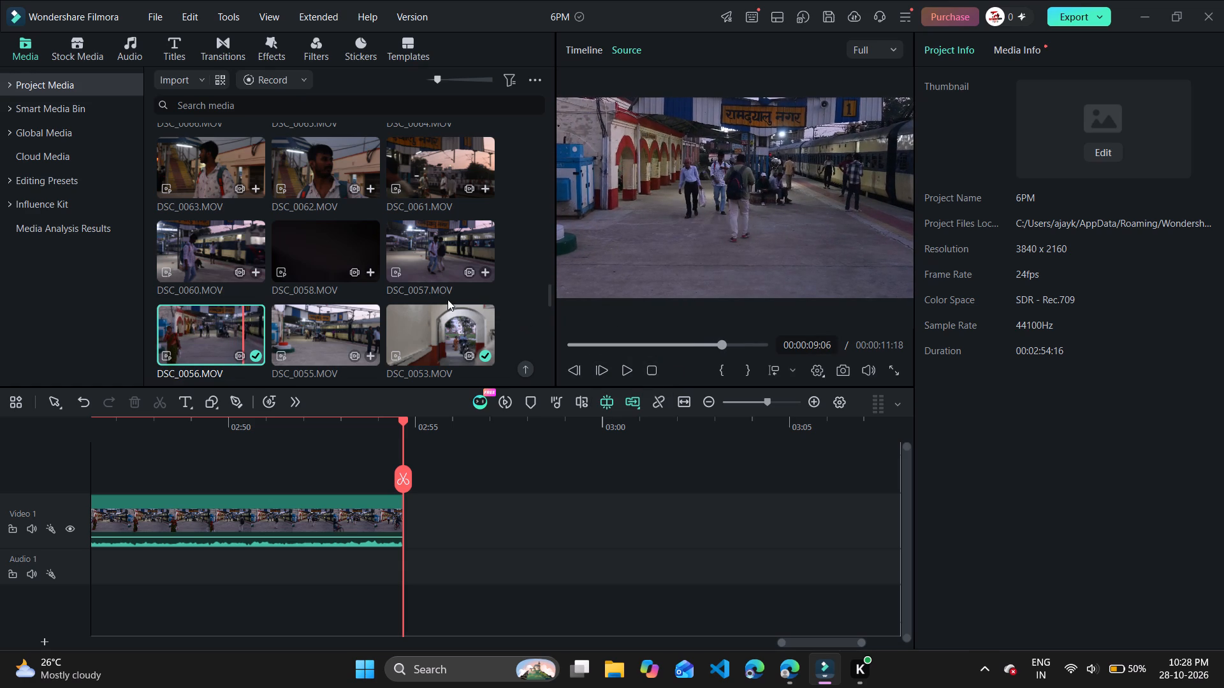
Append DSC_0057.MOV to the end of the Video 1 track, directly after DSC_0056.
left_click(454, 253)
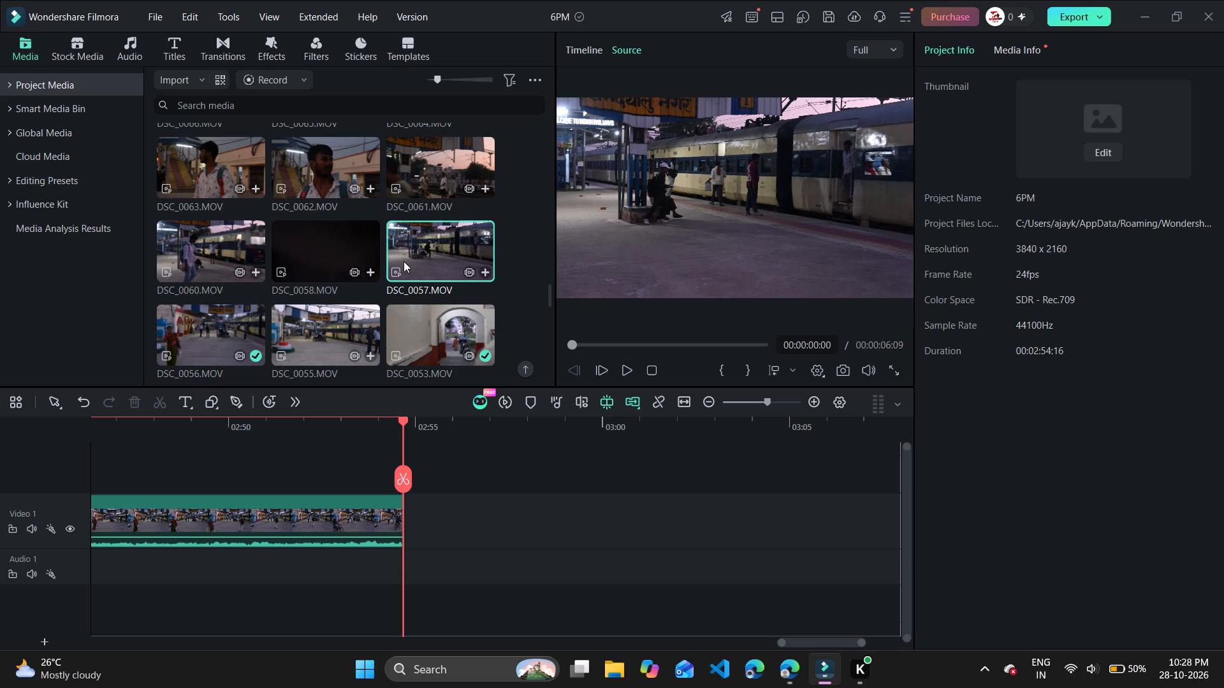
left_click_drag(404, 261, 417, 514)
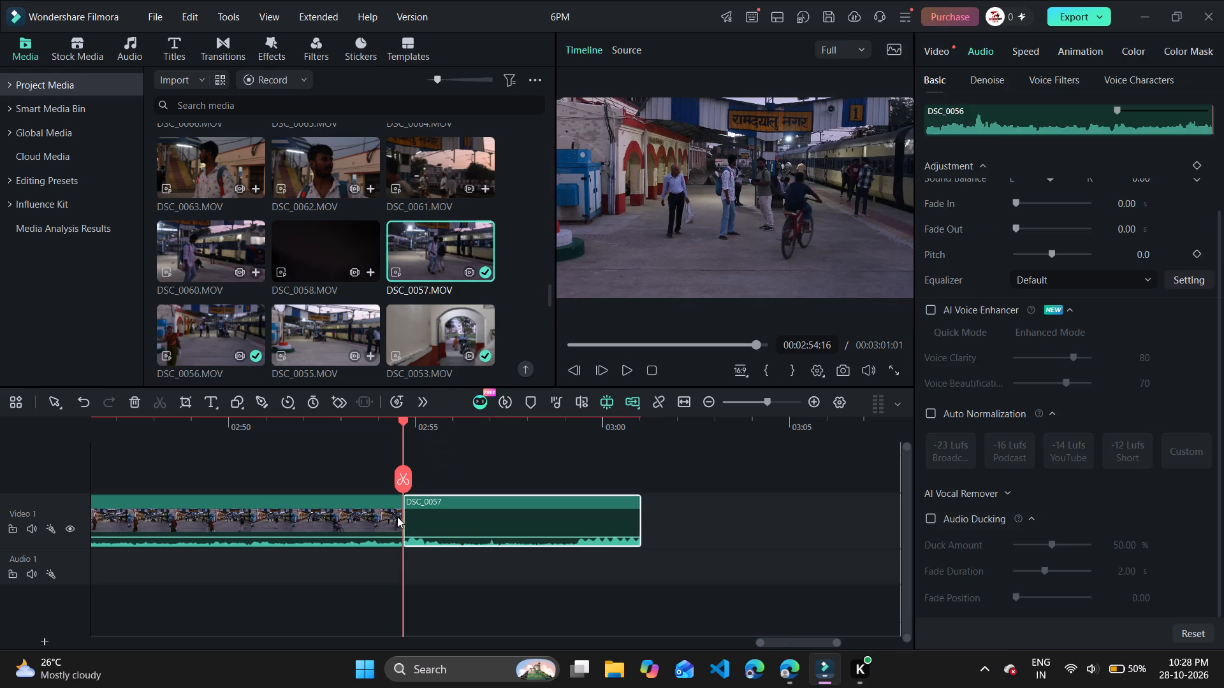
Trim the end of the DSC_0056 clip on Video 1 back to about 00:02:51, with DSC_0057 following directly.
left_click(345, 519)
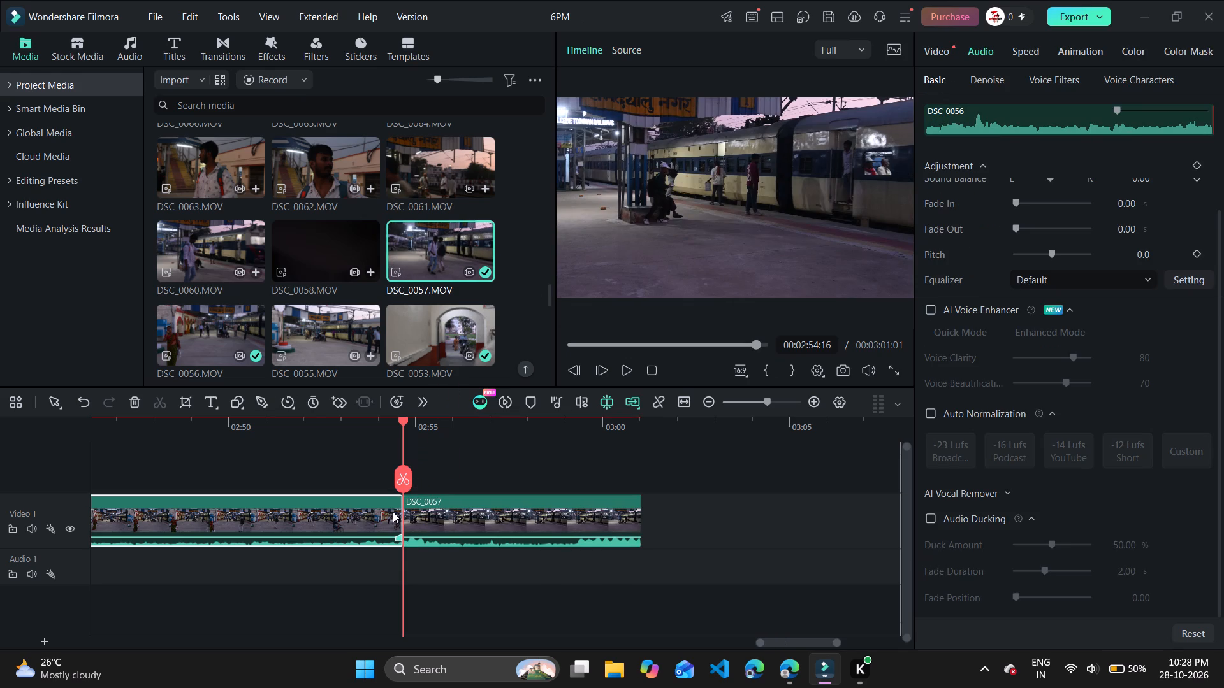
left_click_drag(397, 508, 371, 509)
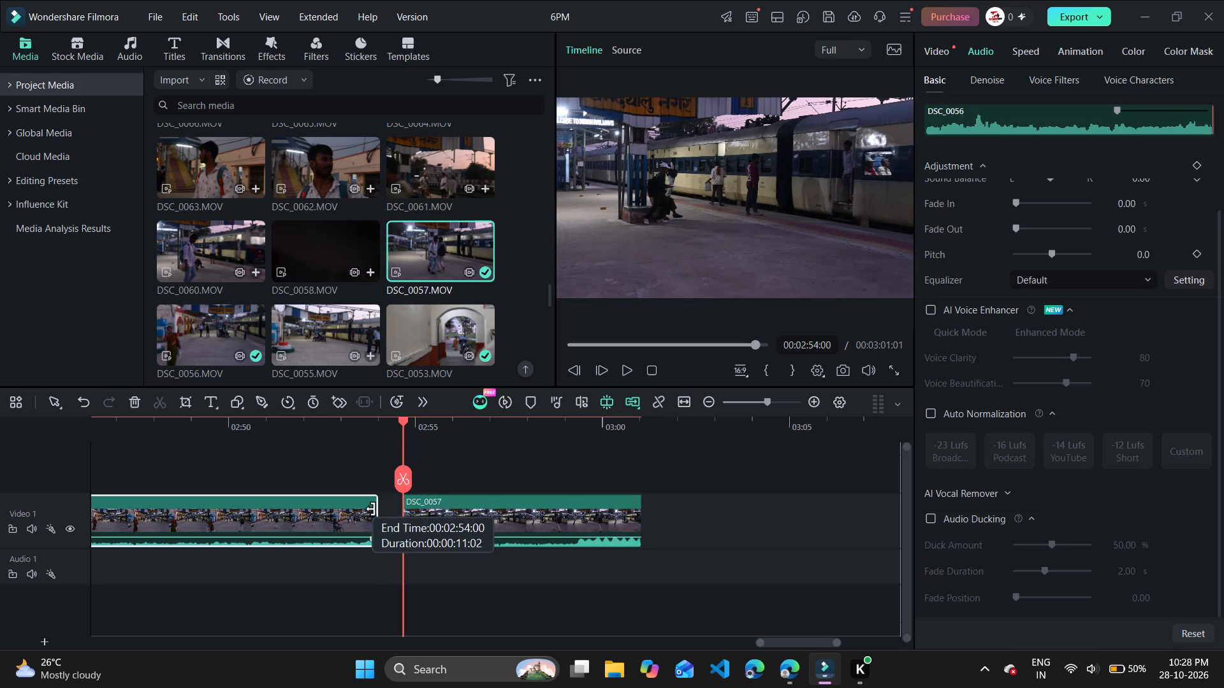
left_click_drag(371, 509, 278, 511)
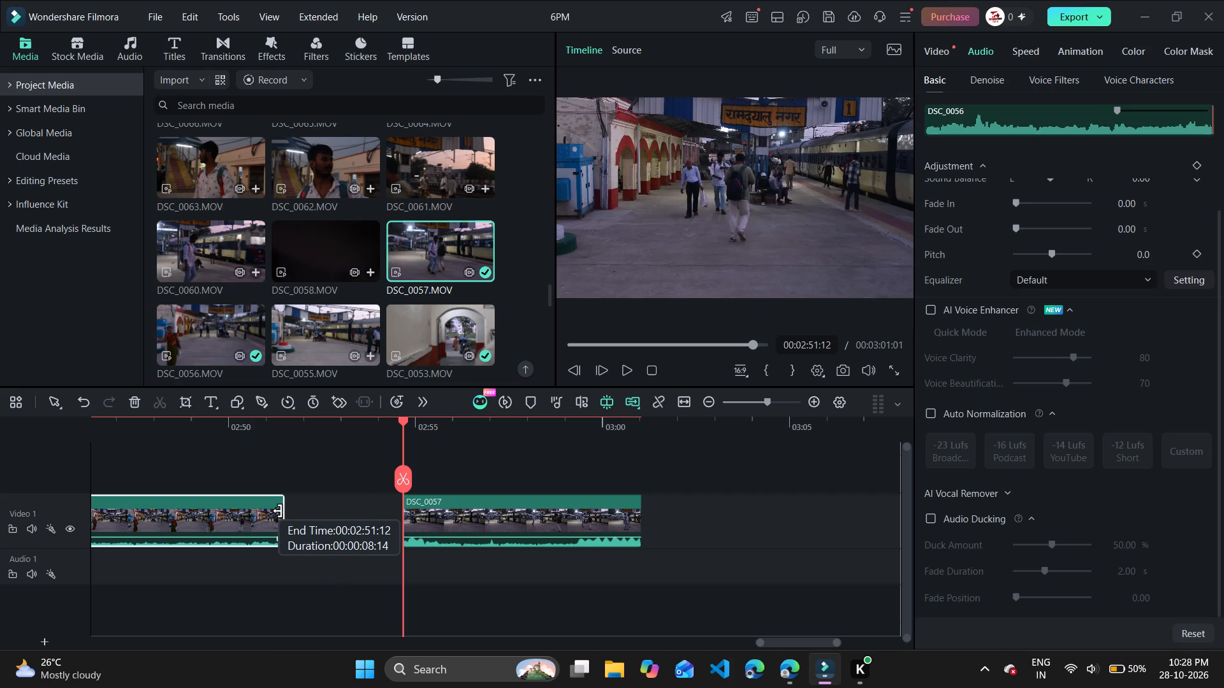
left_click_drag(278, 511, 270, 511)
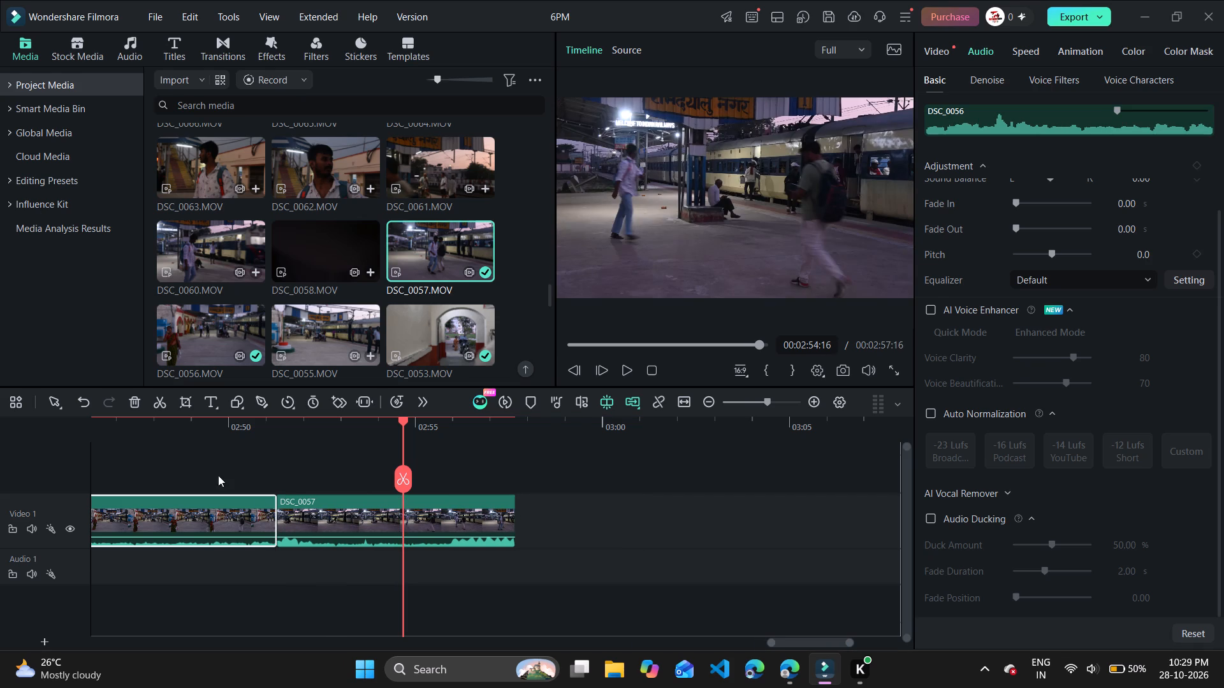
Play the timeline from 00:02:47:02 across the cut from DSC_0056 to DSC_0057, up to about 00:02:54.
left_click(124, 445)
left_click(120, 435)
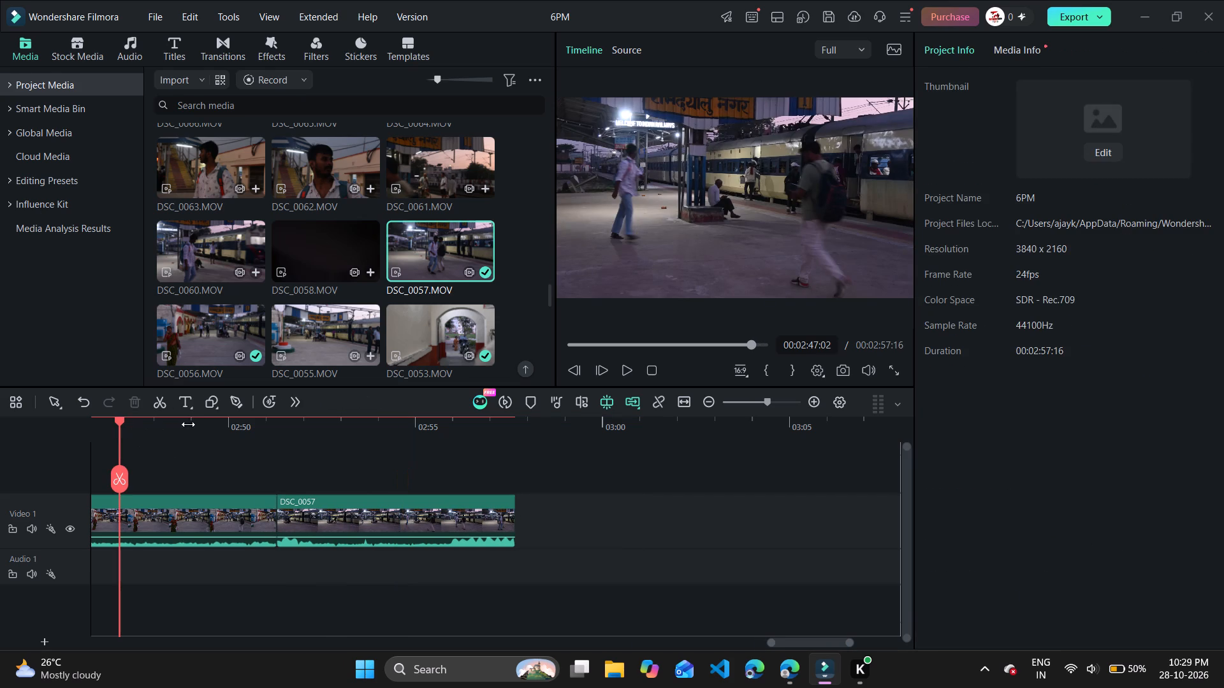
left_click(622, 369)
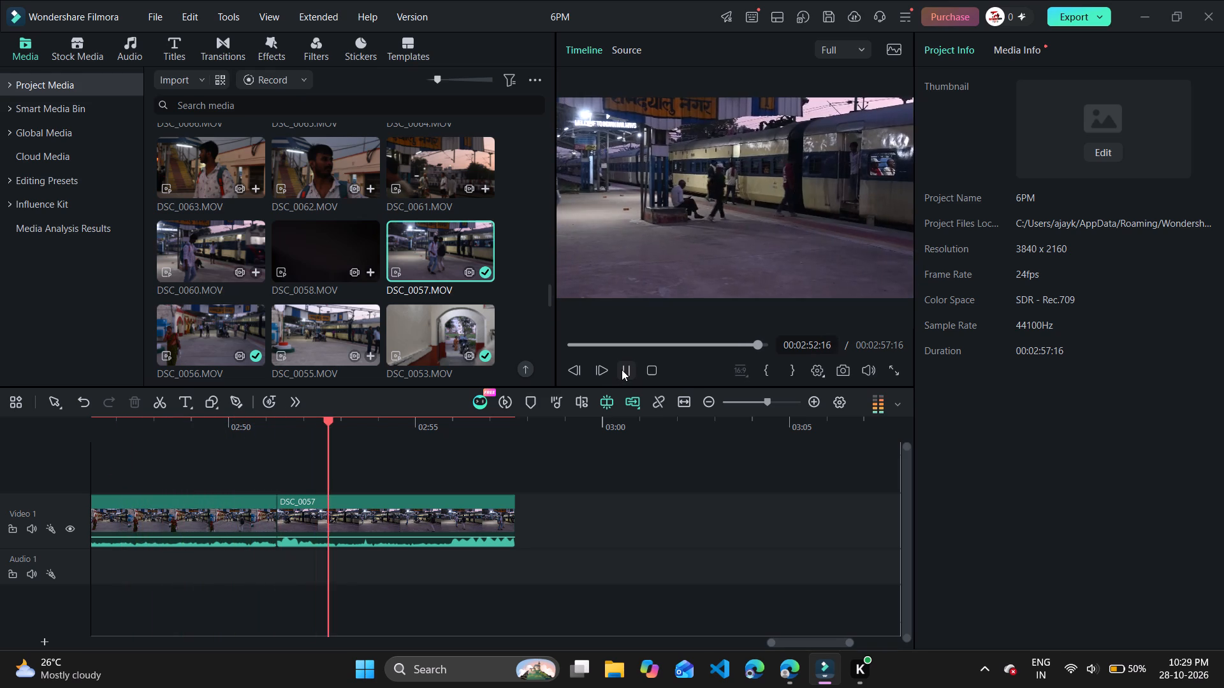
left_click(622, 369)
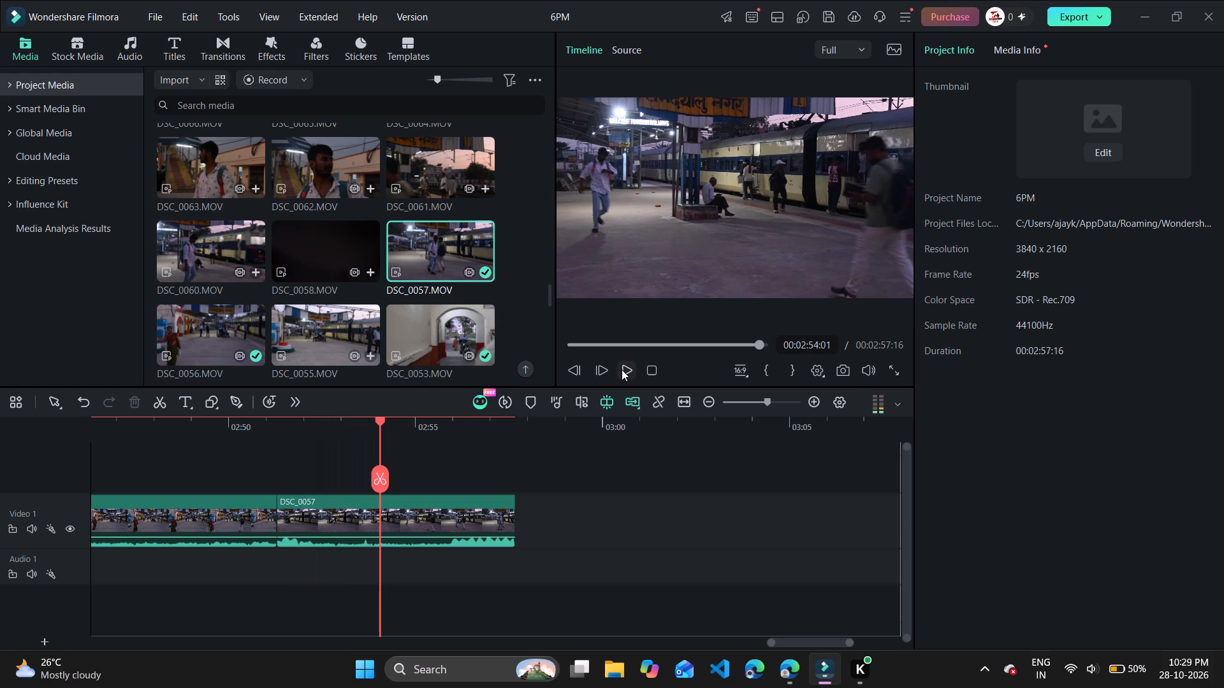
Trim the start of the DSC_0057 clip on Video 1 to a duration of about 00:00:03:15, directly following DSC_0056.
left_click(326, 513)
left_click_drag(275, 512, 276, 512)
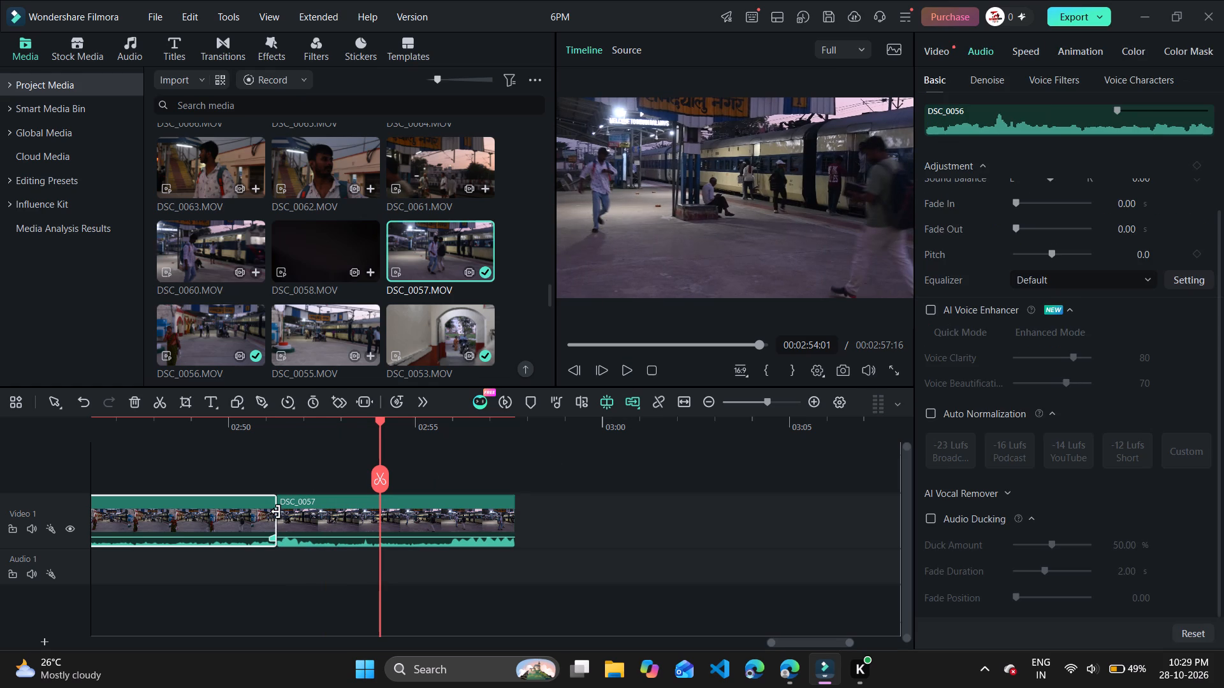
left_click_drag(276, 512, 281, 512)
left_click(290, 514)
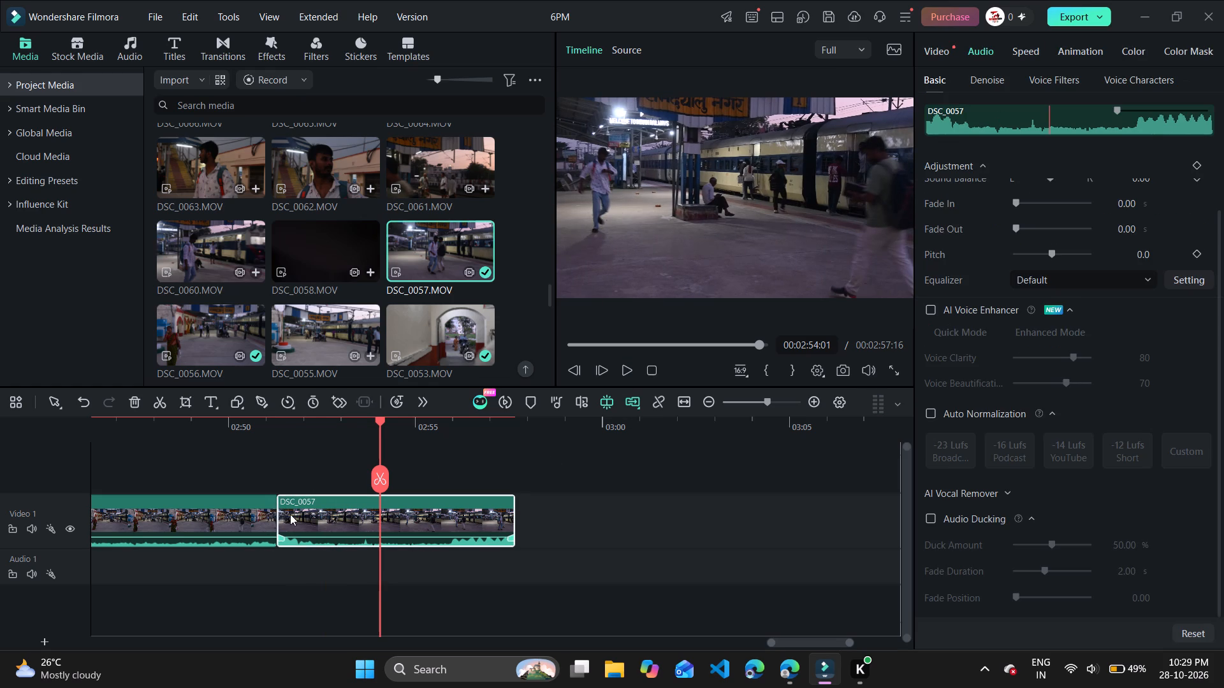
left_click_drag(279, 503, 311, 523)
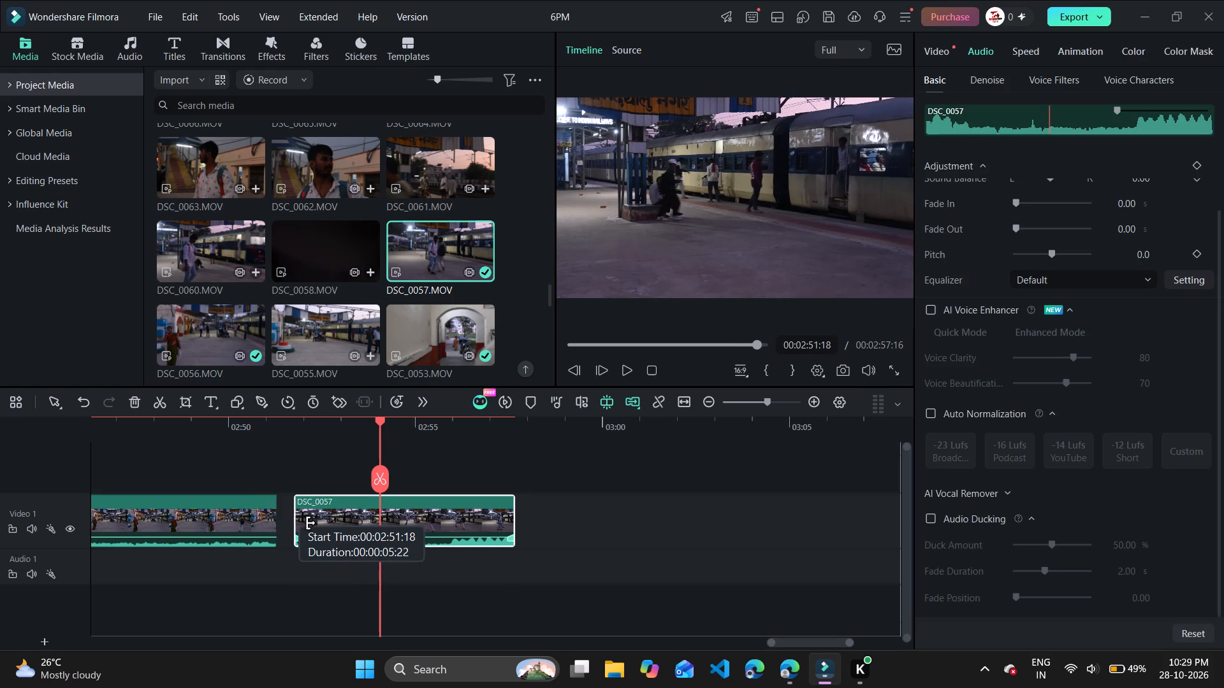
left_click_drag(311, 523, 346, 535)
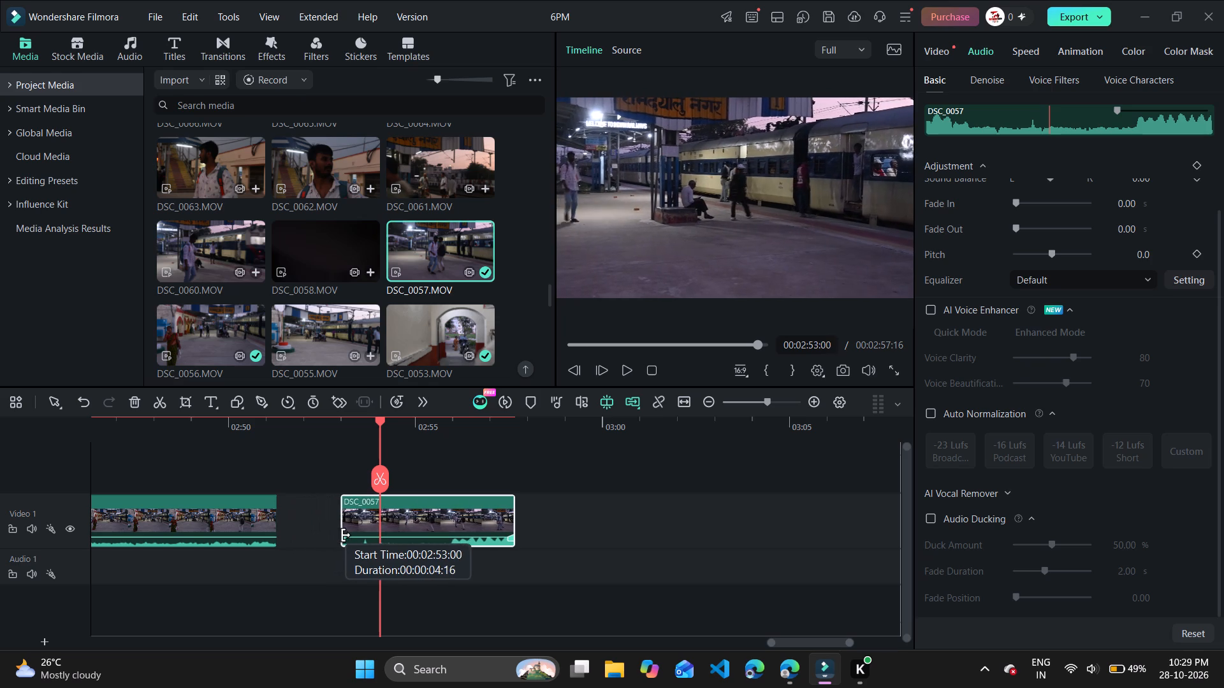
left_click_drag(346, 535, 367, 532)
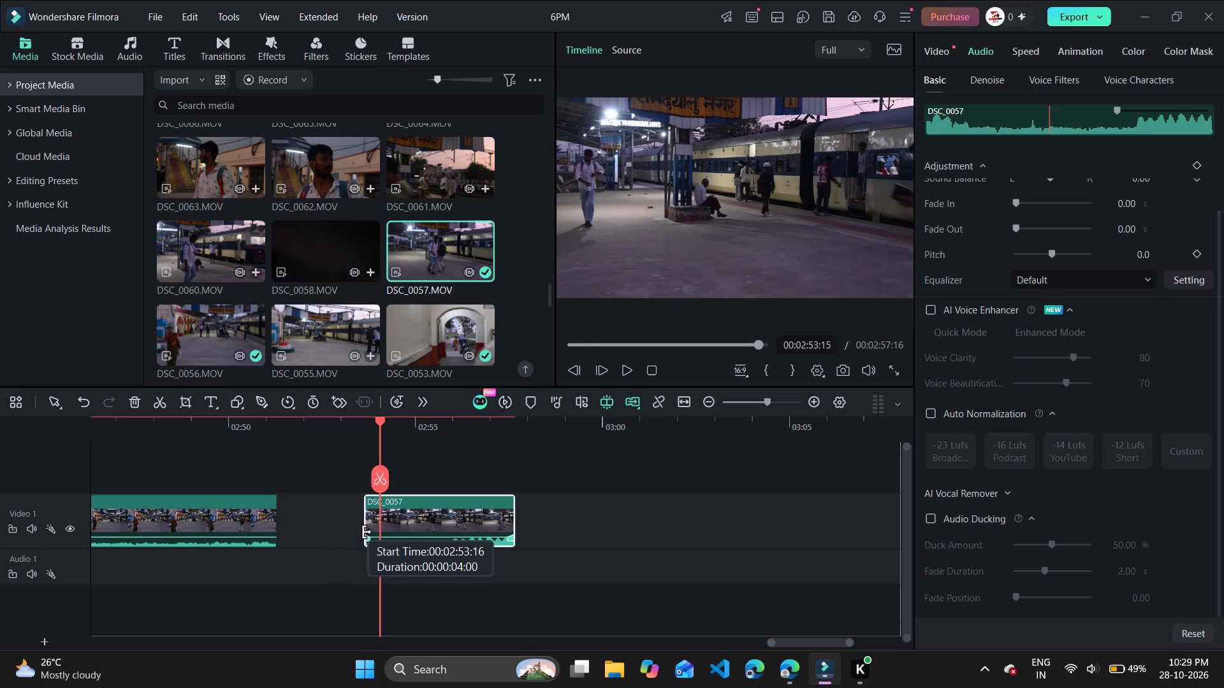
left_click_drag(367, 532, 378, 533)
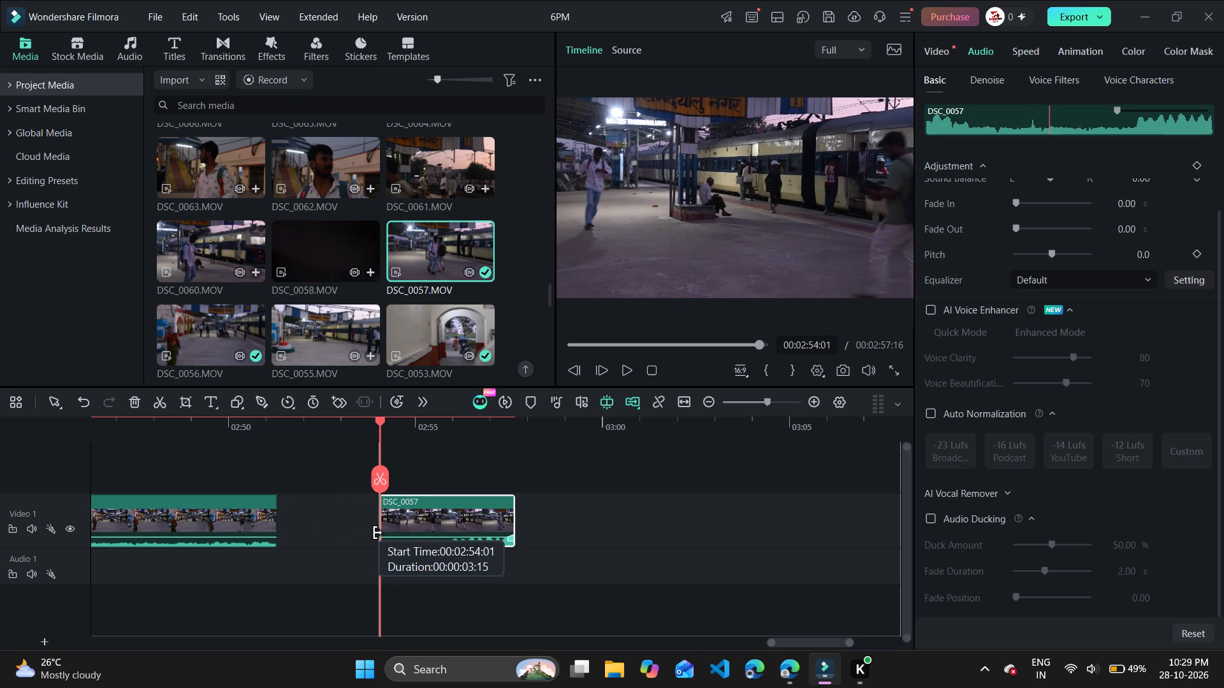
left_click_drag(378, 533, 382, 536)
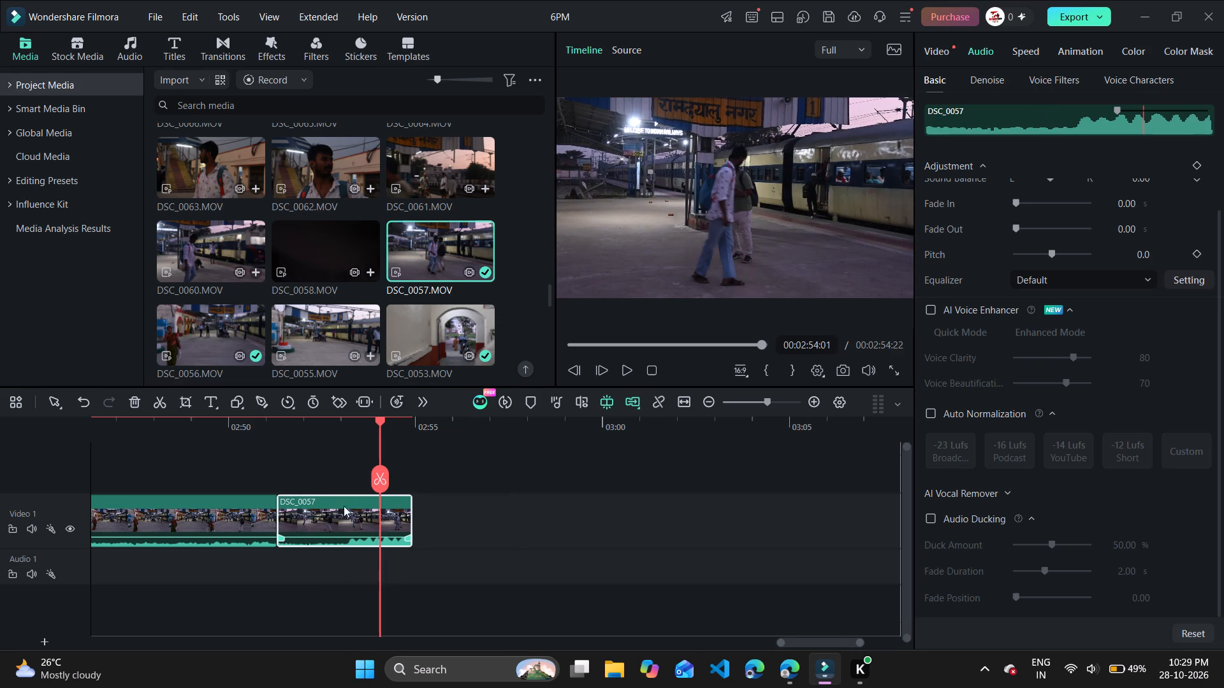
Play the timeline twice across the cut from DSC_0056 to DSC_0057, starting around 00:02:47, through to the end.
left_click(120, 441)
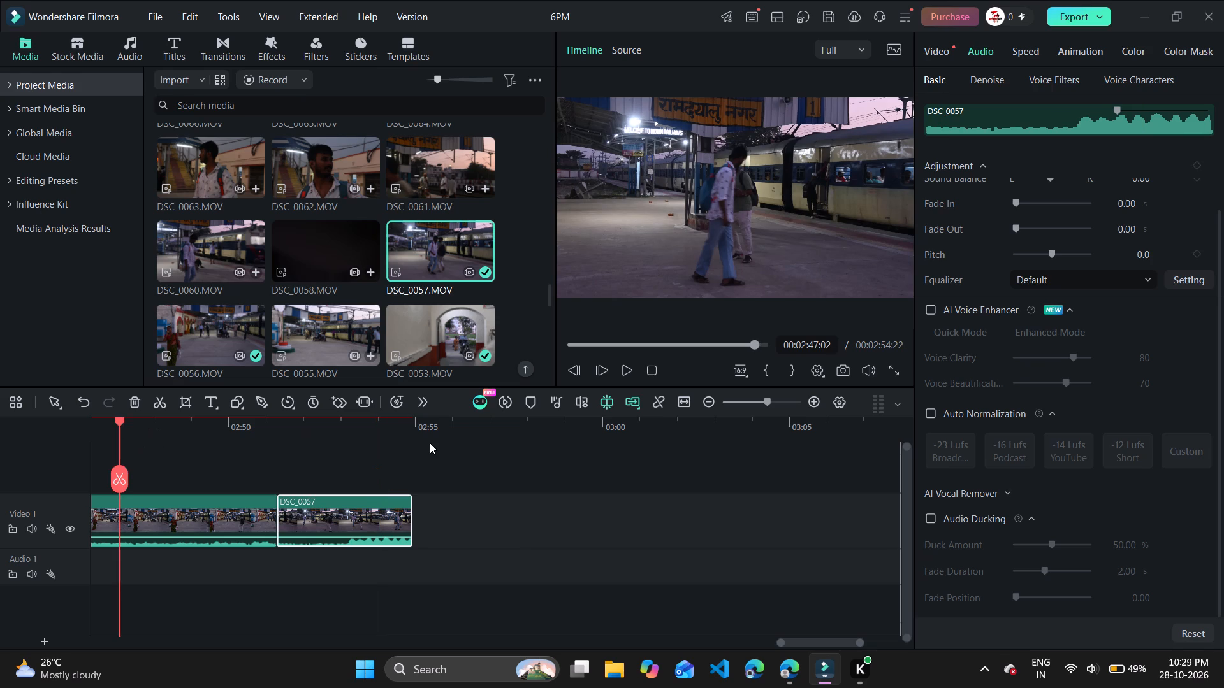
left_click(629, 367)
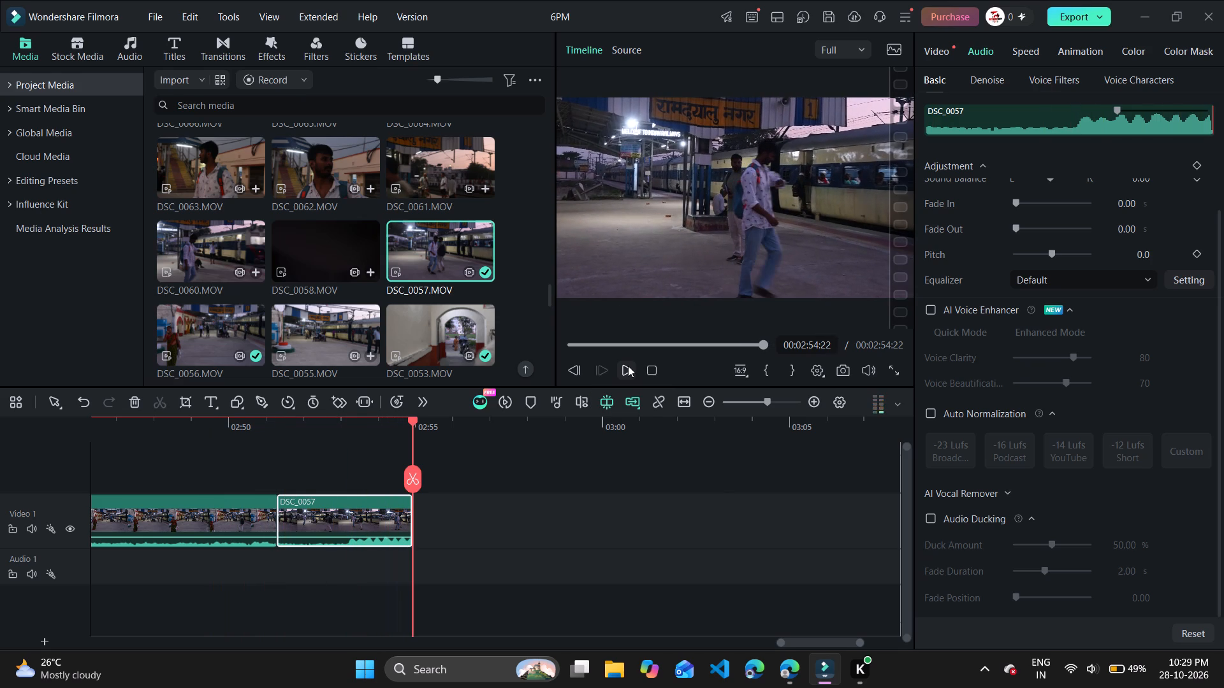
left_click(101, 433)
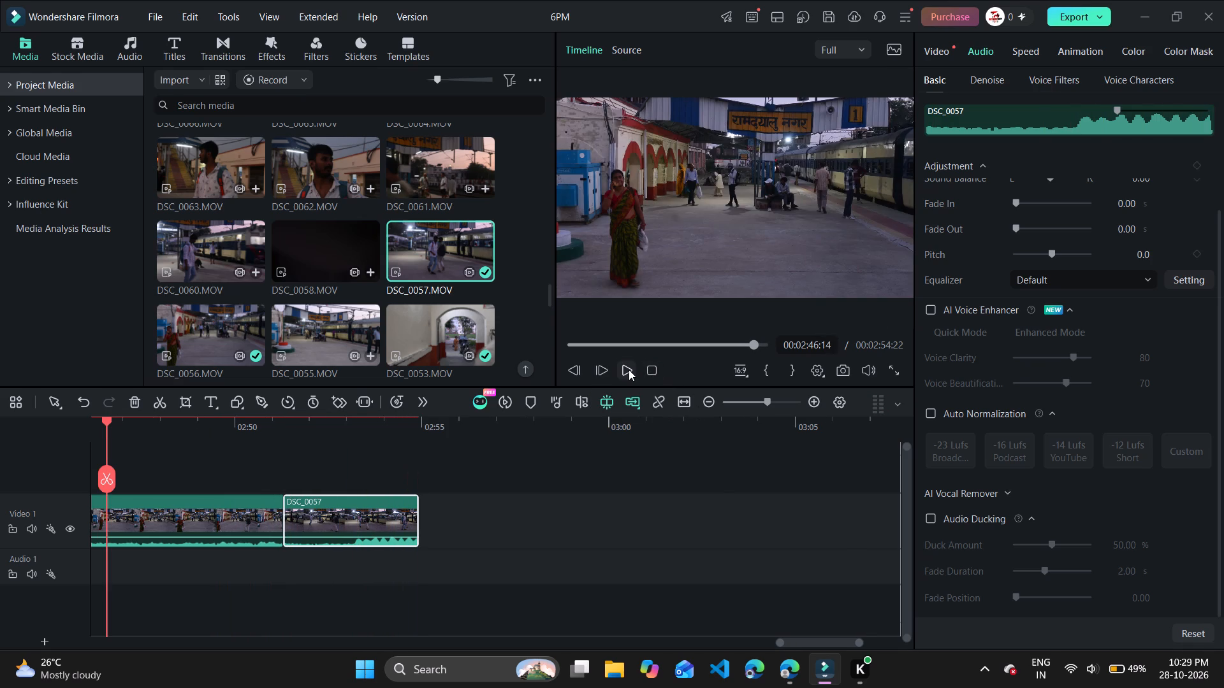
left_click(629, 369)
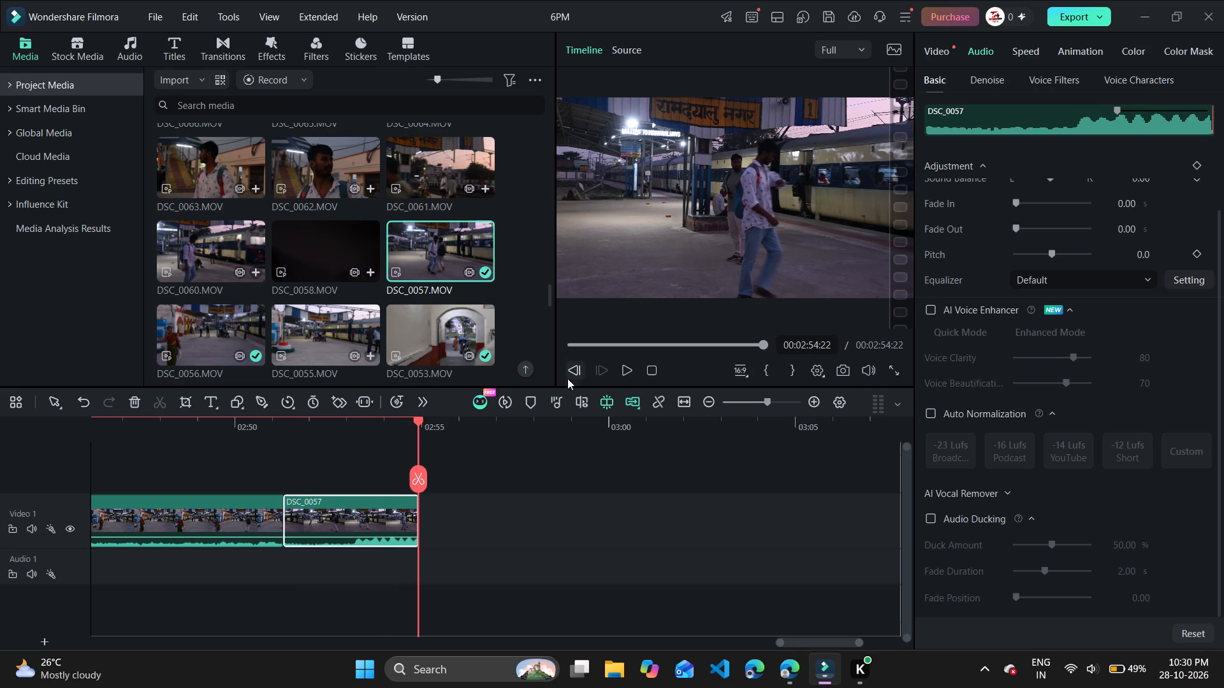
Trim the start of the DSC_0057 clip on Video 1 to a duration of about 00:00:03:09, directly following DSC_0056.
left_click(295, 508)
left_click_drag(286, 507, 291, 507)
left_click_drag(291, 507, 295, 507)
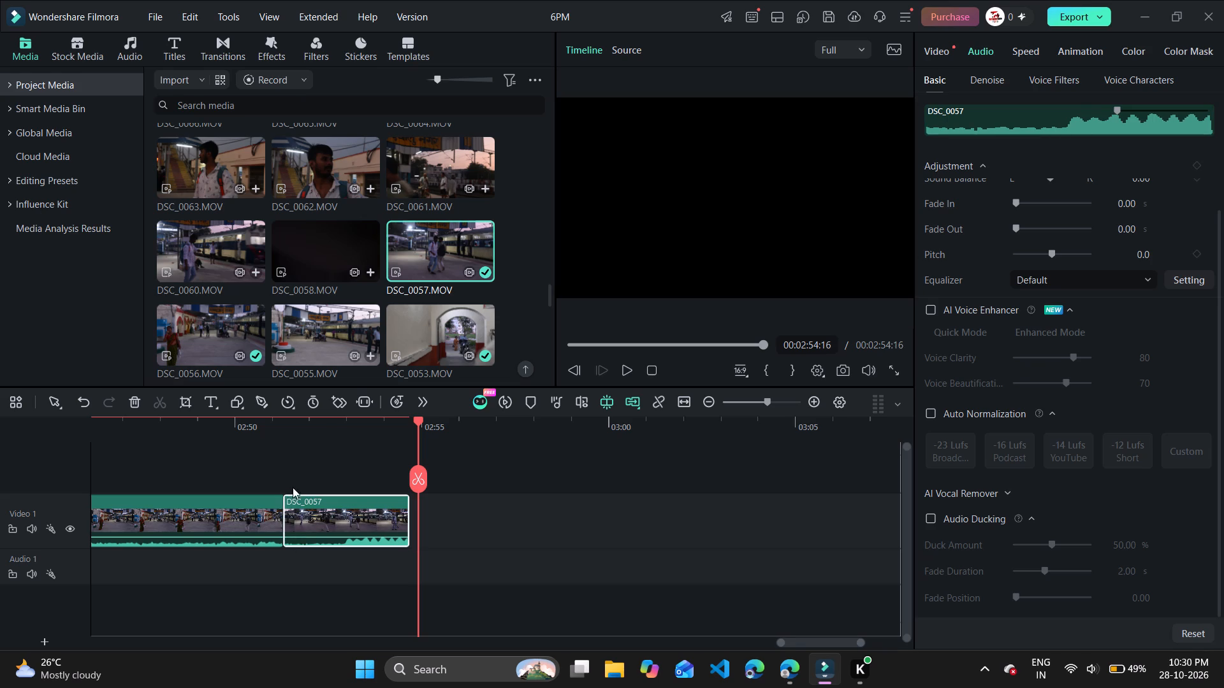
left_click(257, 431)
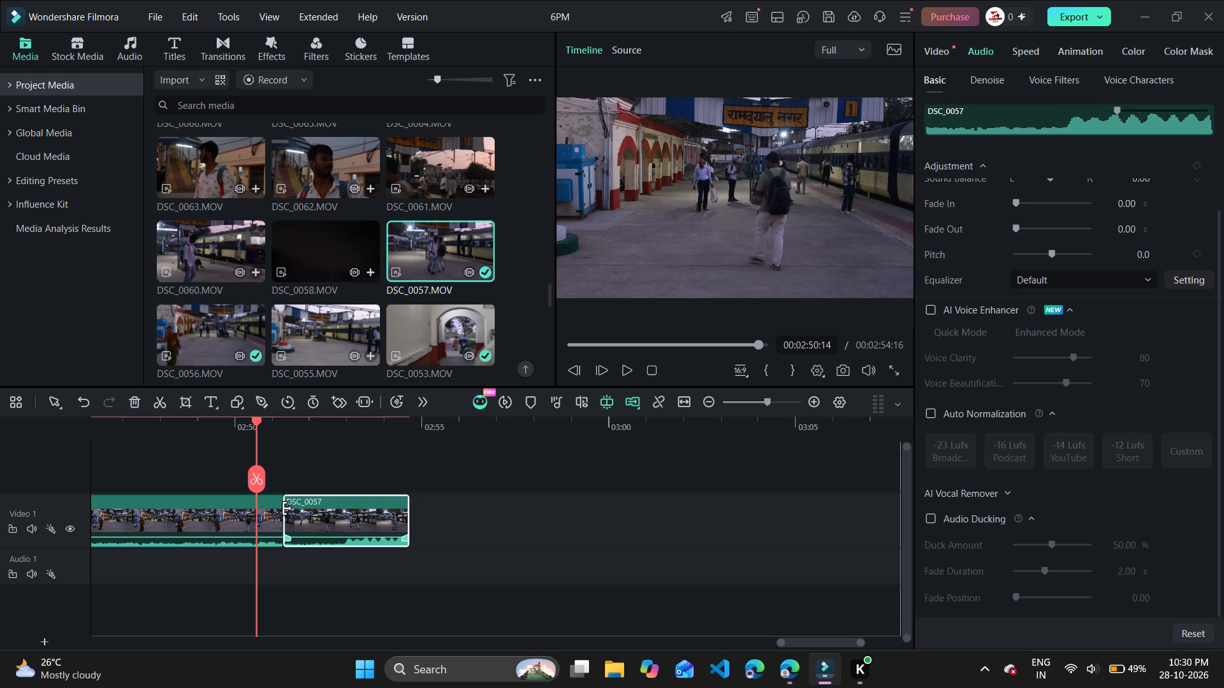
left_click_drag(288, 508, 289, 508)
left_click_drag(289, 508, 295, 508)
Replay the cut from DSC_0056 to DSC_0057 from about 00:02:49 and stop the second pass at 00:02:54:09.
left_click(187, 446)
left_click(198, 443)
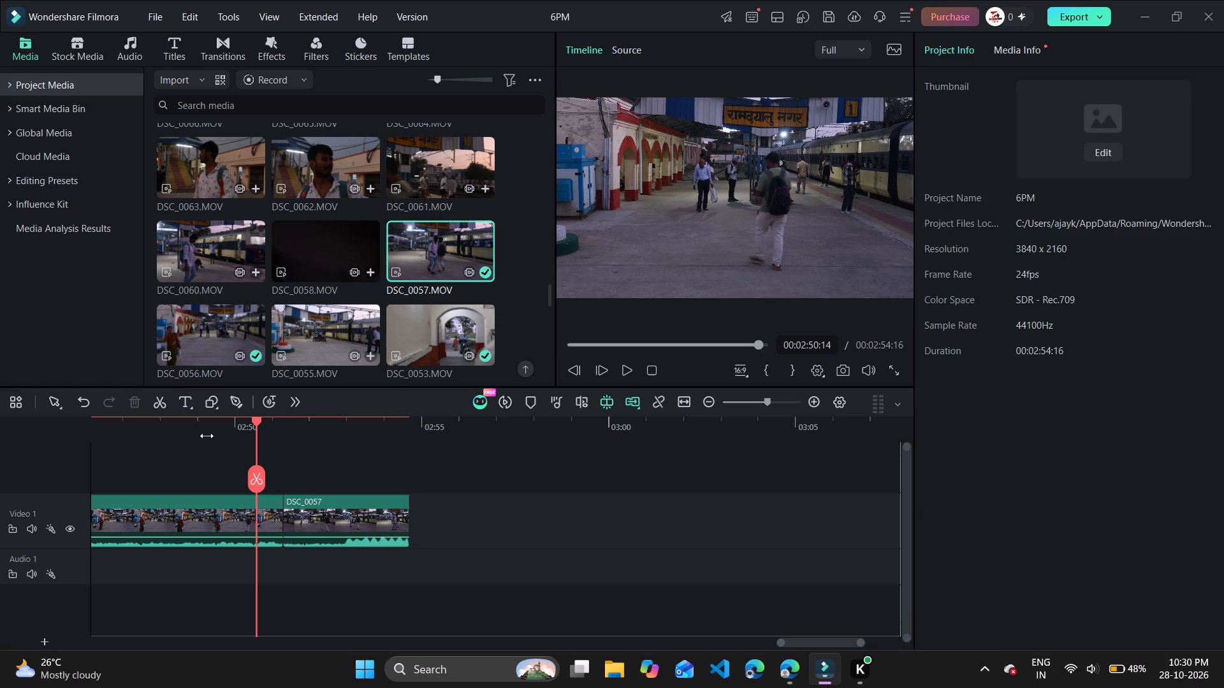
left_click(207, 436)
left_click(626, 375)
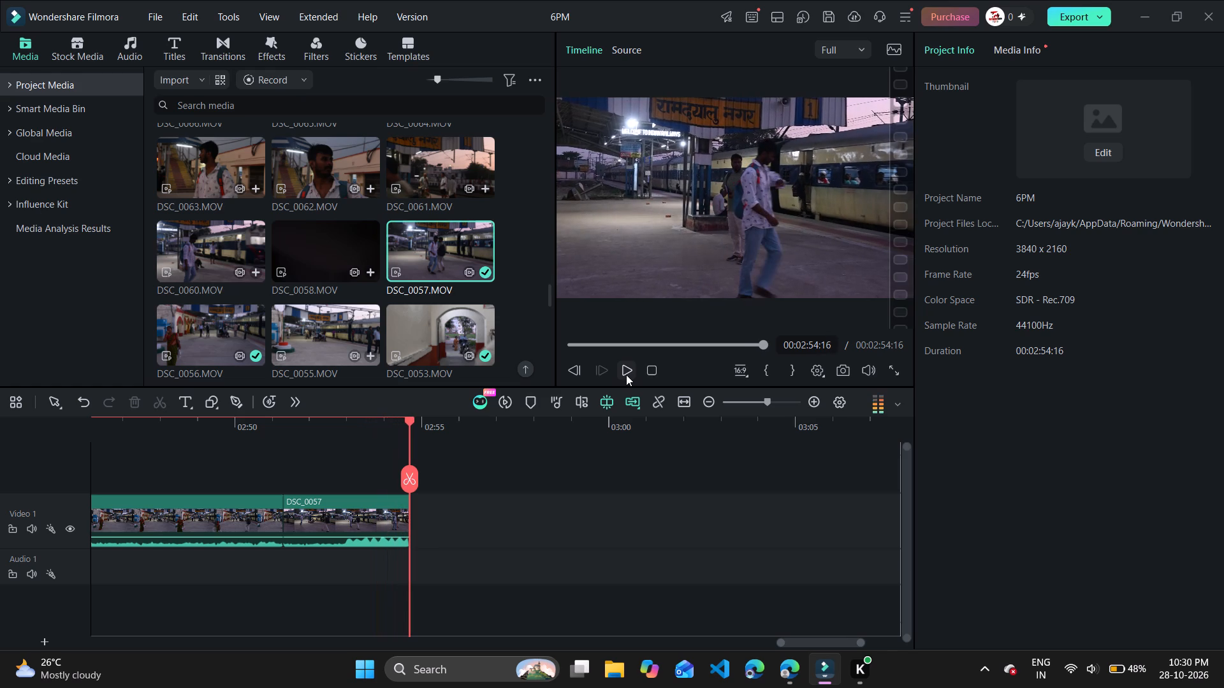
left_click(197, 438)
left_click(627, 371)
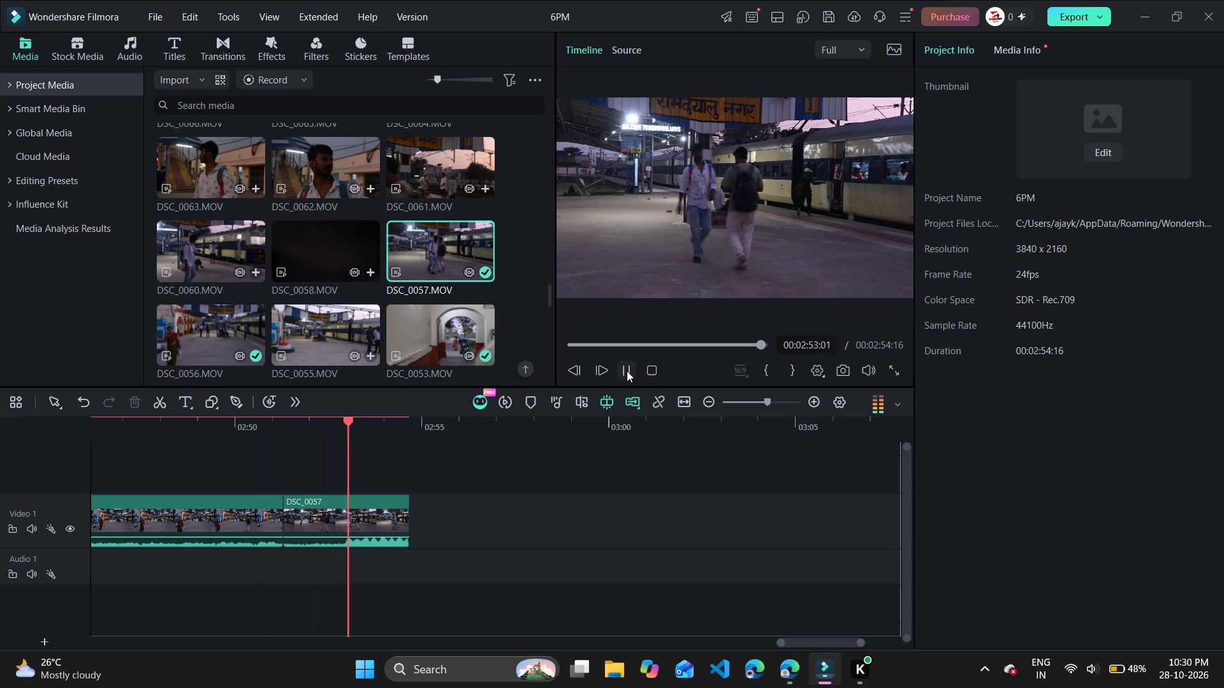
left_click(627, 371)
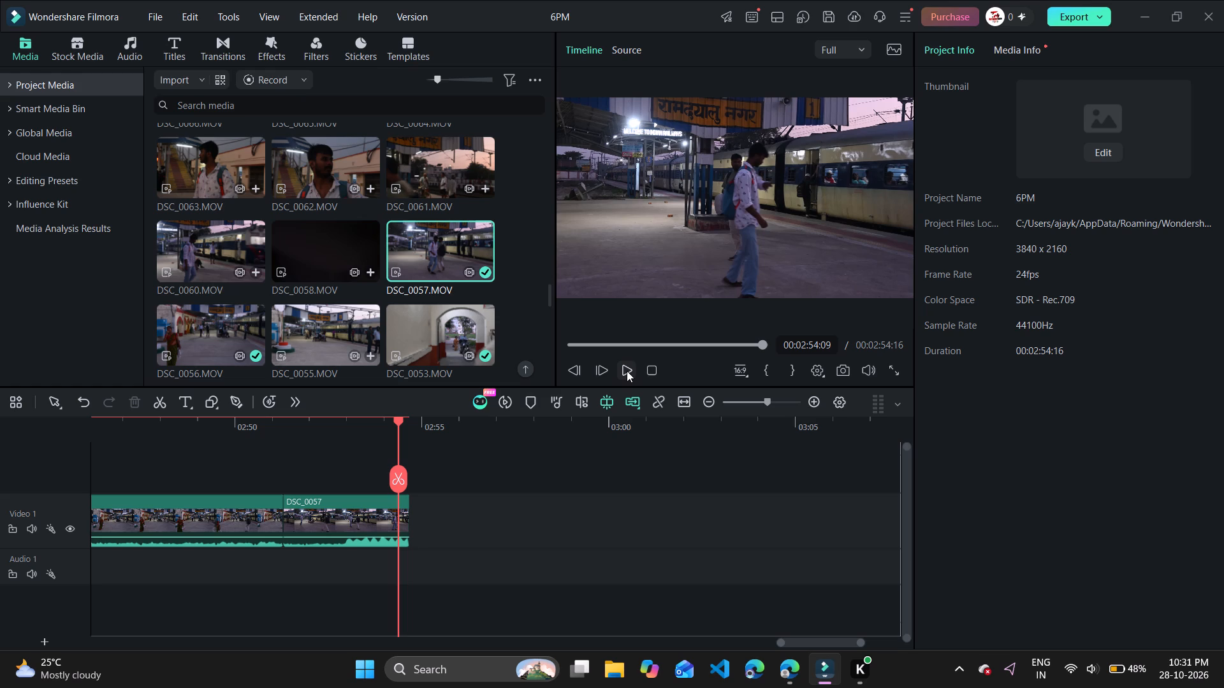
Detach the audio of the DSC_0057 clip on Video 1.
left_click(374, 538)
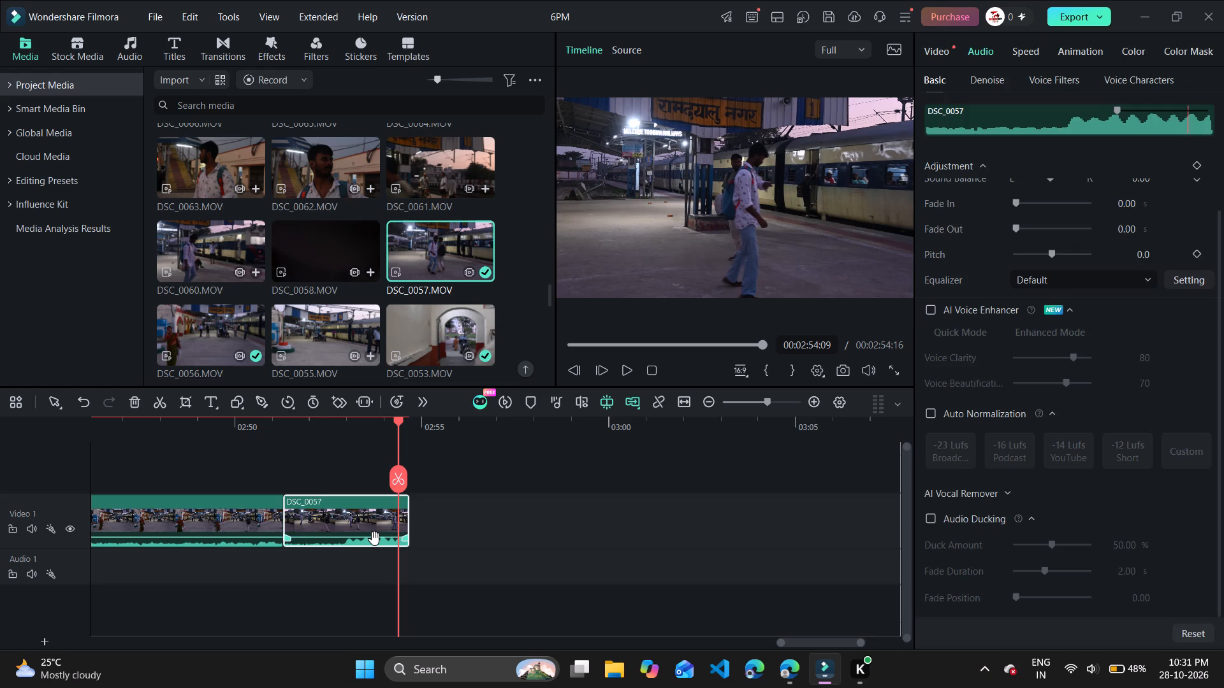
double_click(356, 530)
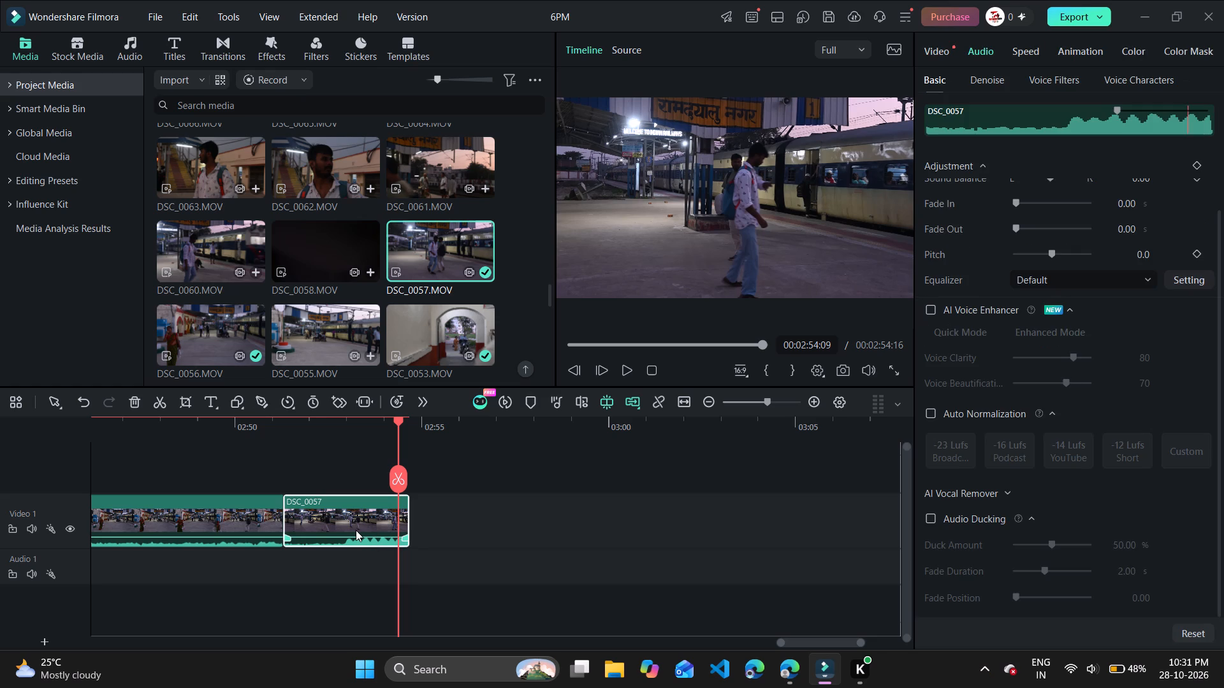
right_click(356, 530)
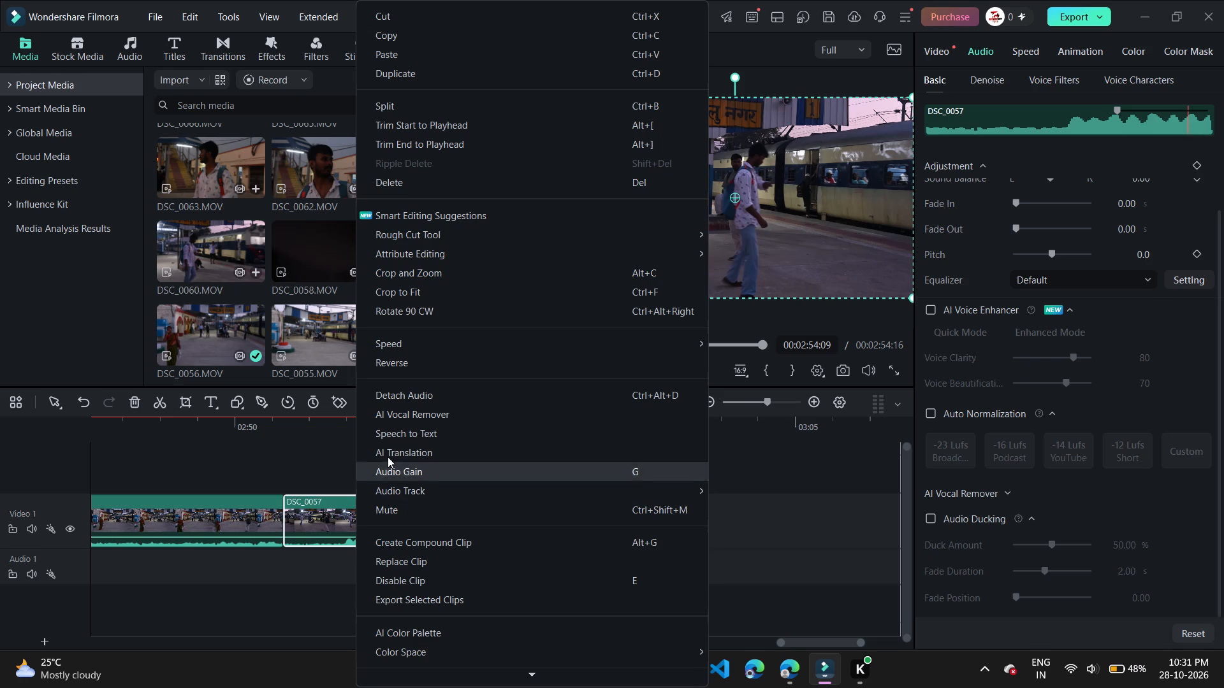
left_click(424, 398)
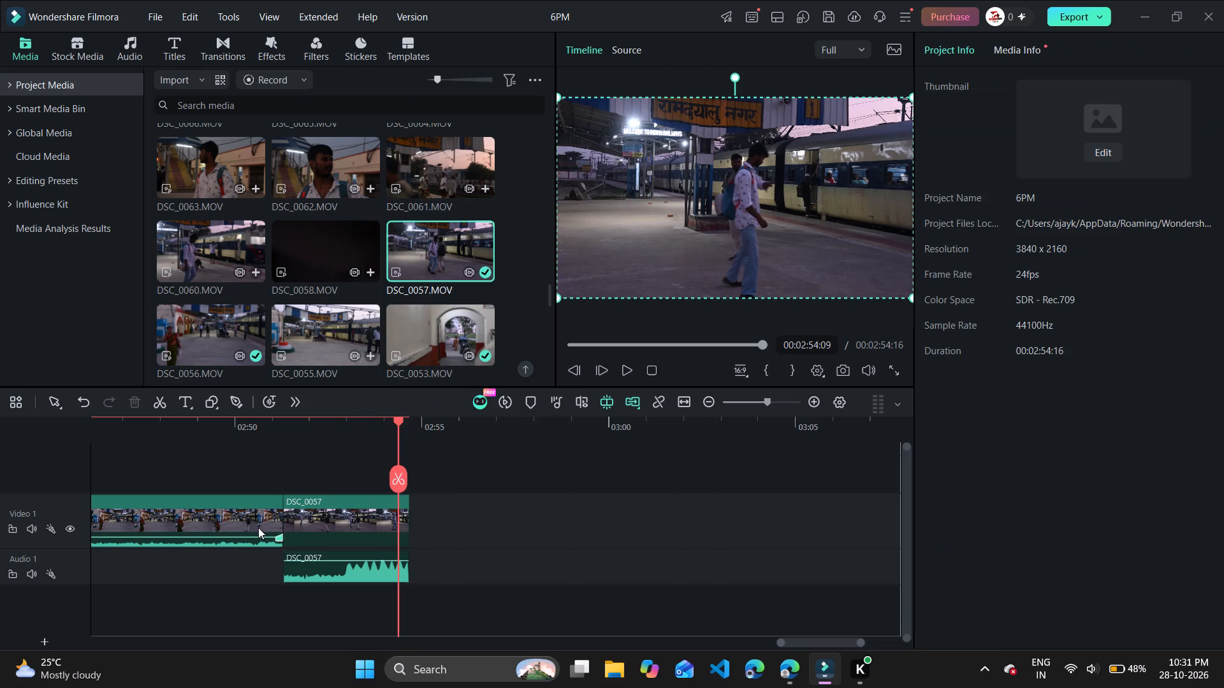
Duplicate the detached DSC_0057 audio and place the copy on Audio 1 directly before the original, beneath the end of DSC_0056.
left_click(333, 571)
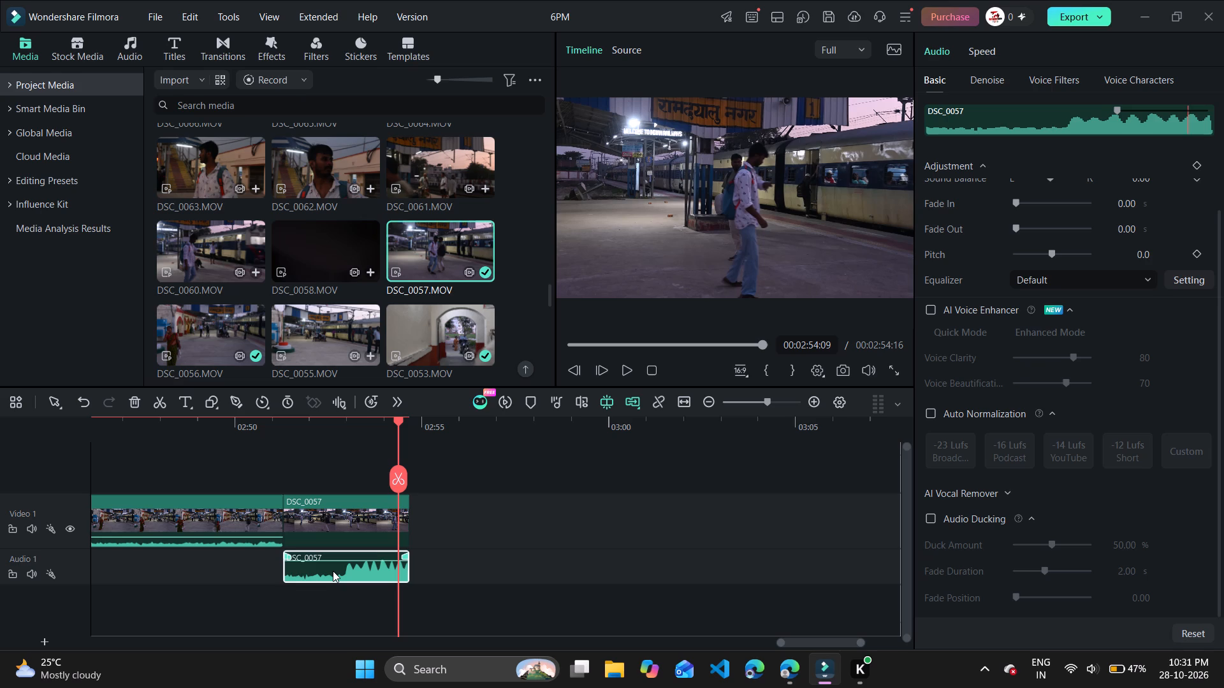
key("ctrl+c")
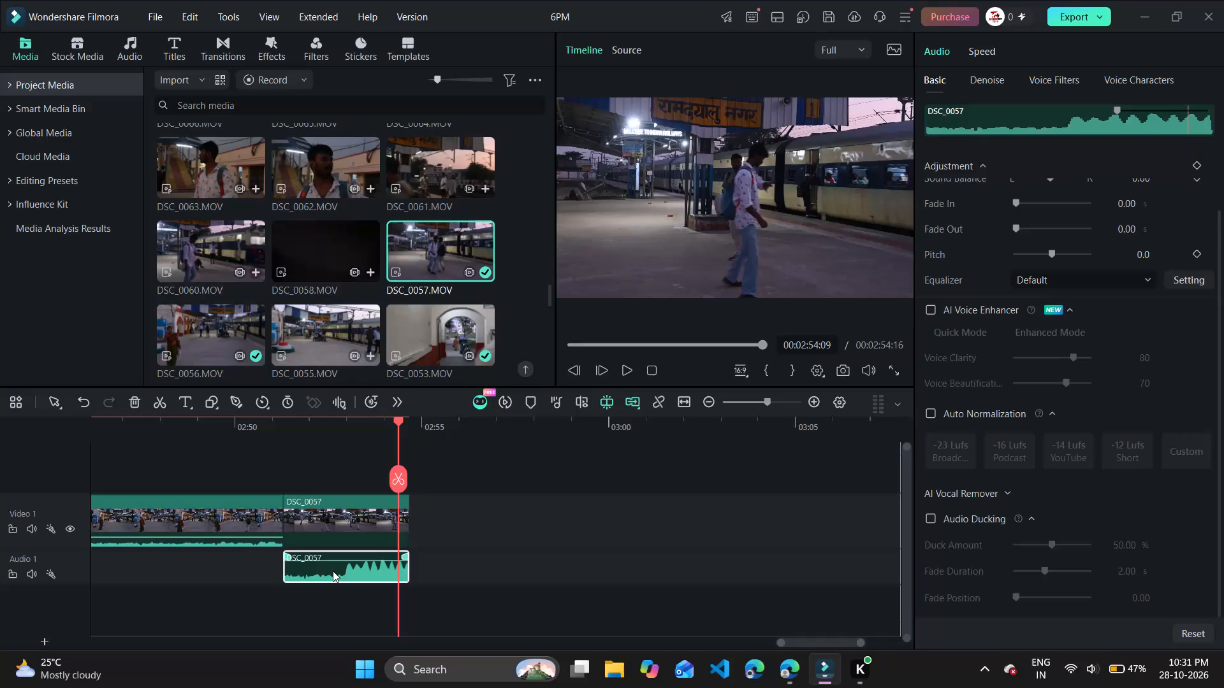
key("ctrl+v")
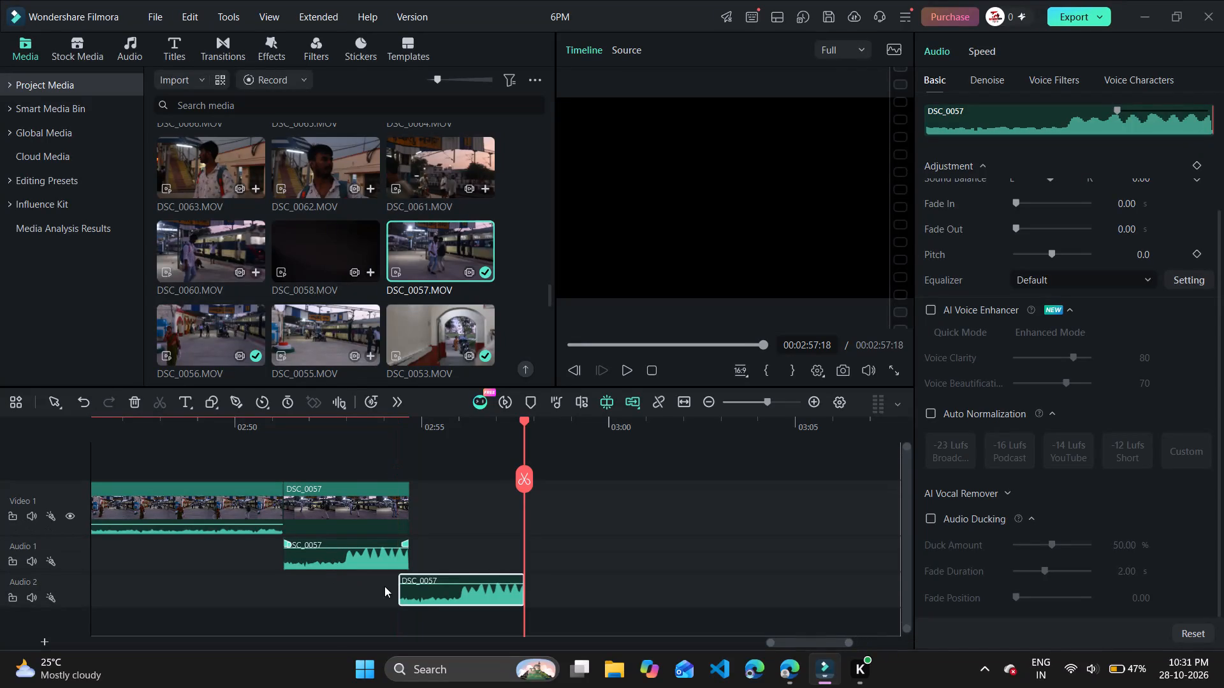
left_click_drag(425, 599, 207, 545)
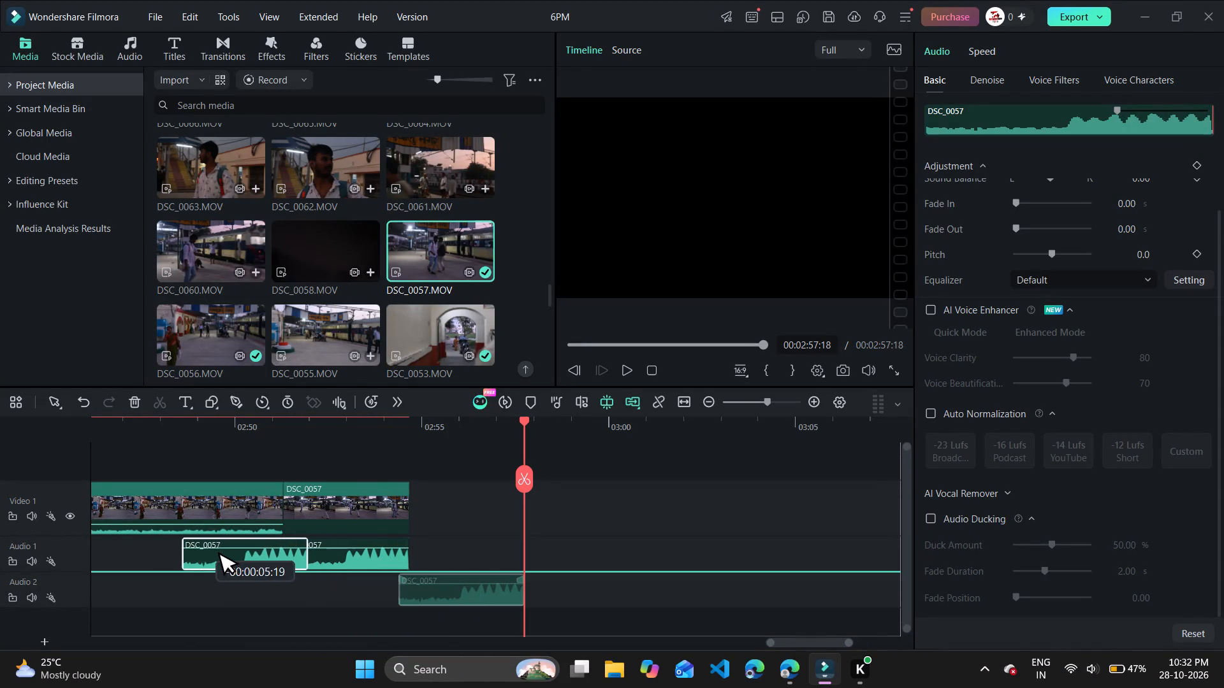
left_click_drag(207, 545, 181, 539)
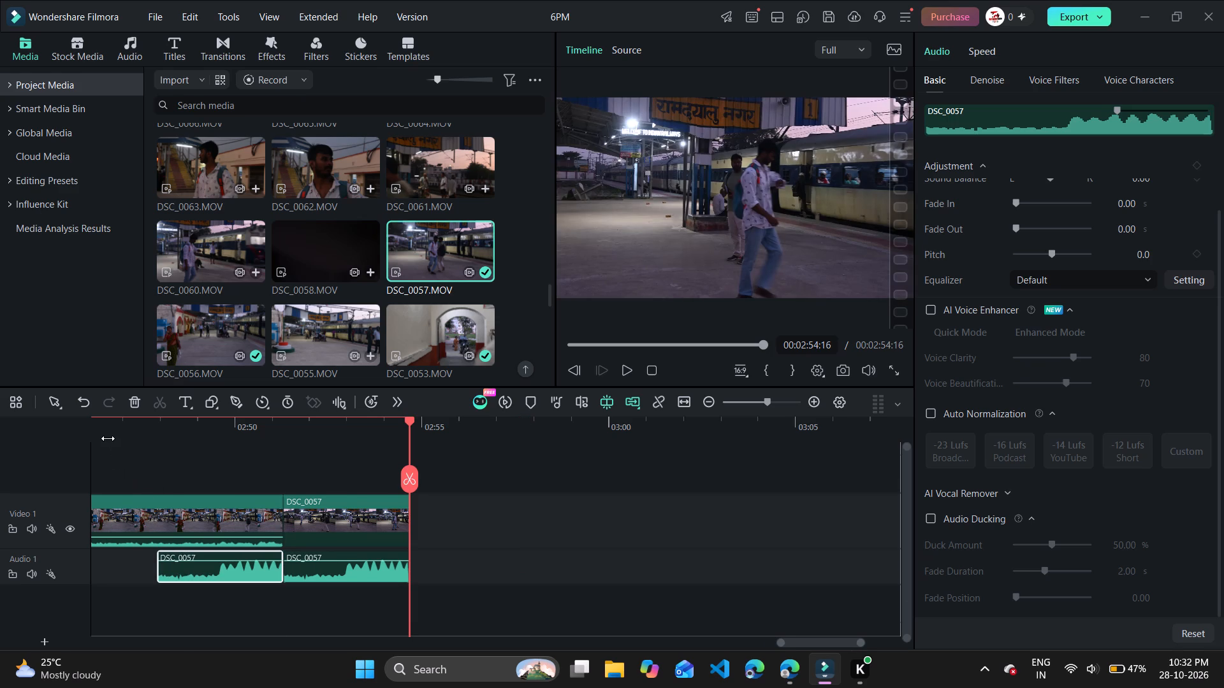
Play the timeline from 00:02:46:14 to the end to check the copied audio under DSC_0056.
left_click(108, 438)
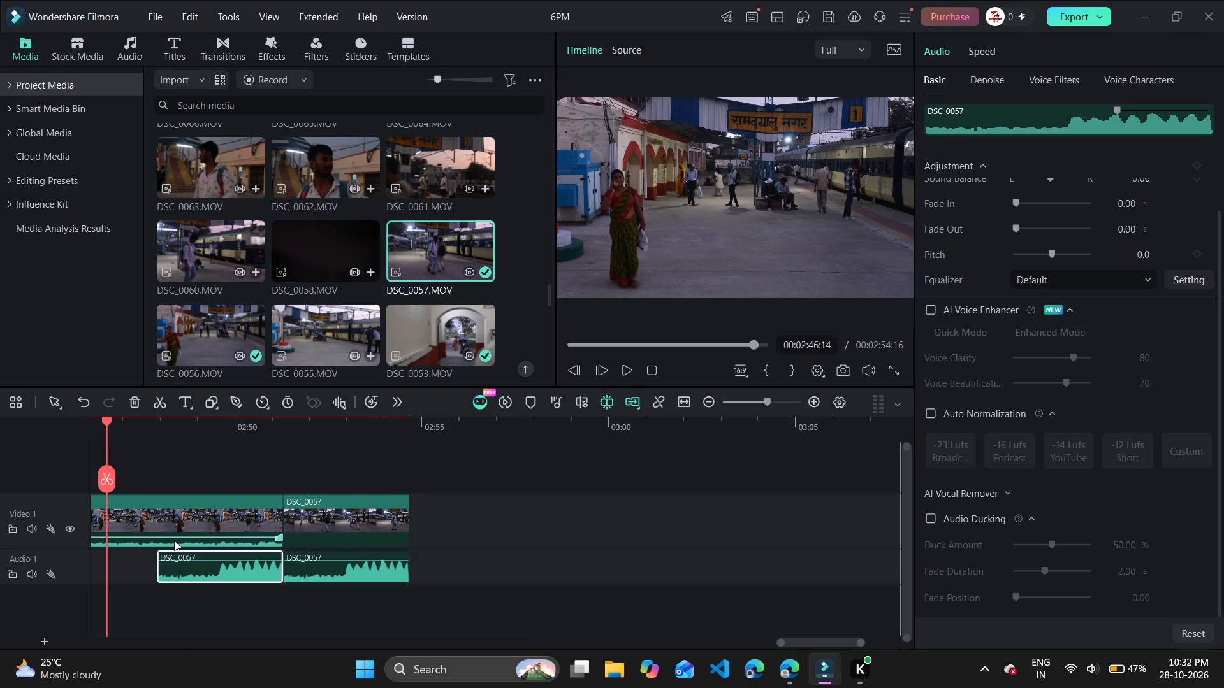
left_click(174, 540)
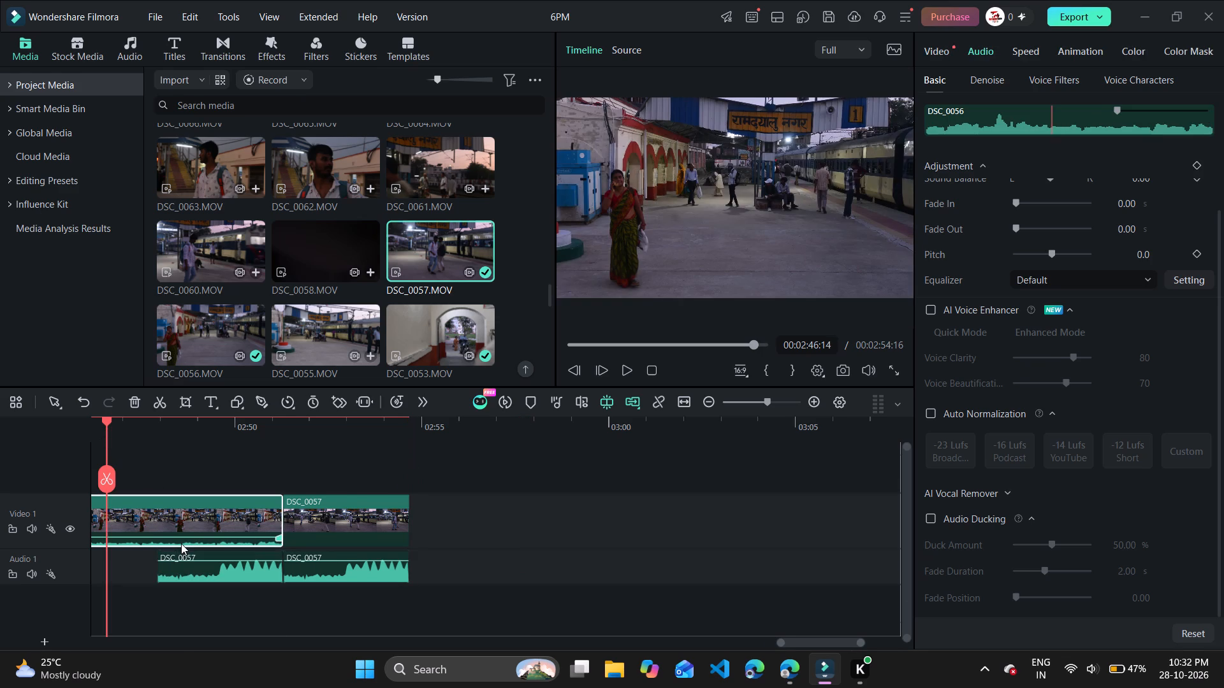
left_click(181, 543)
left_click(187, 562)
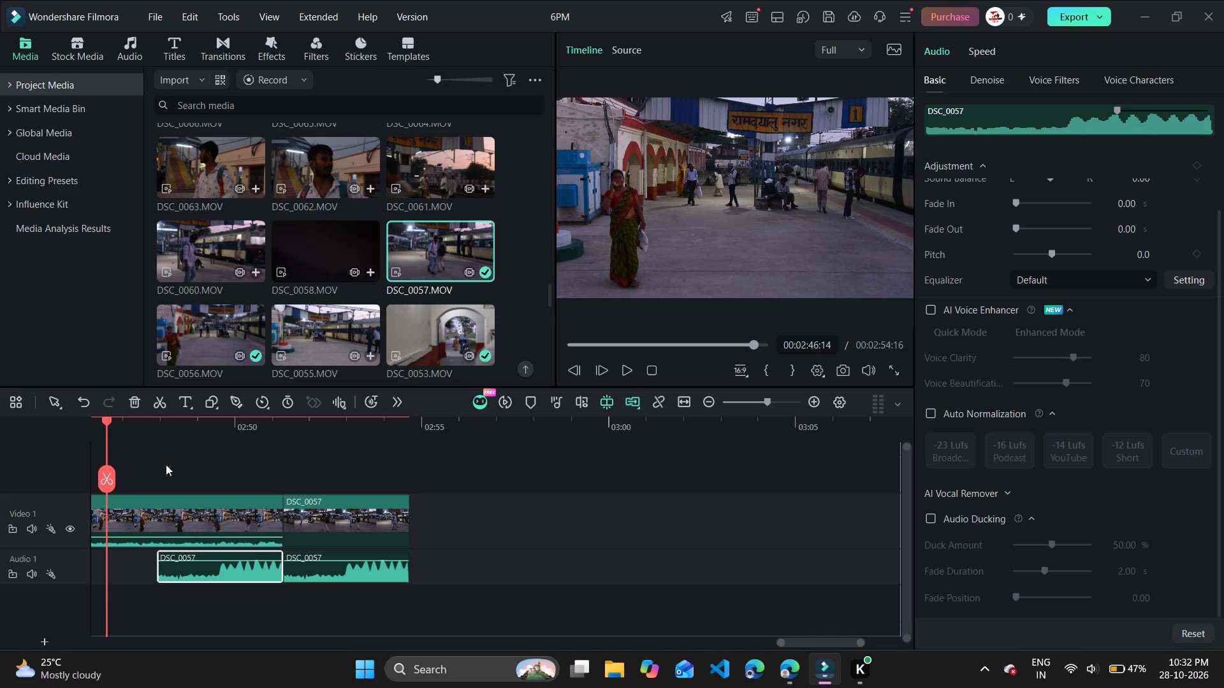
left_click(626, 374)
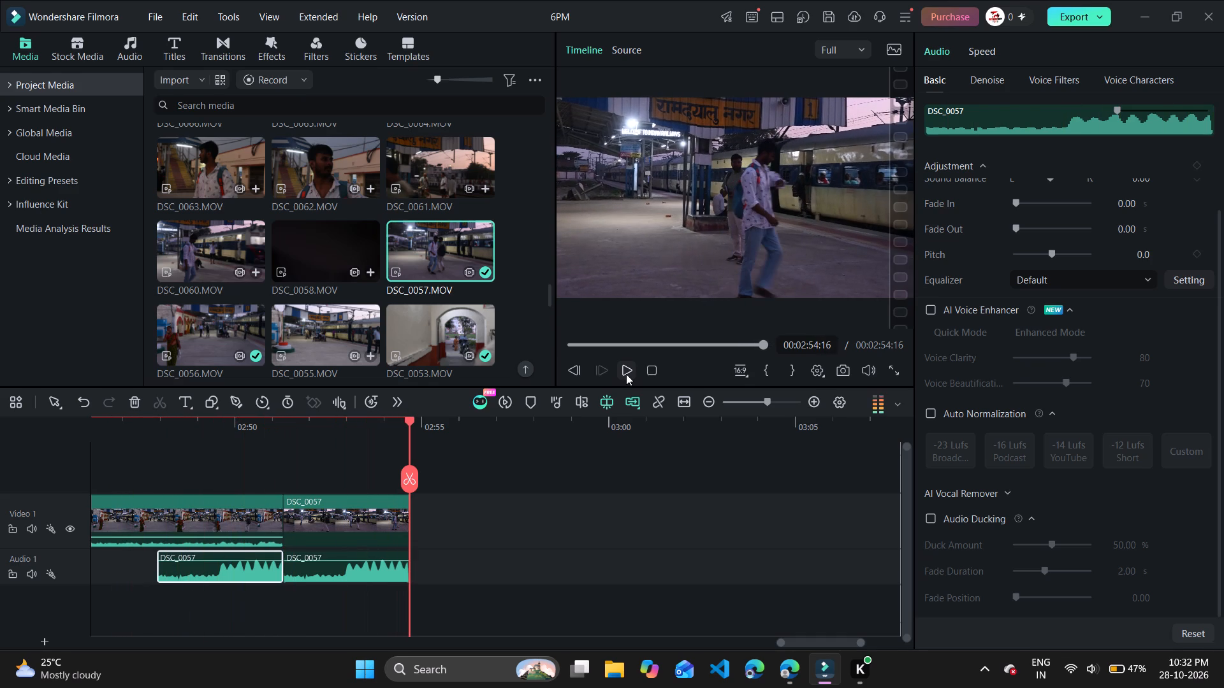
Shift the DSC_0057 audio copy slightly earlier on Audio 1, with a small gap before the original detached audio.
left_click(273, 563)
left_click_drag(274, 564, 268, 566)
left_click_drag(268, 566, 266, 566)
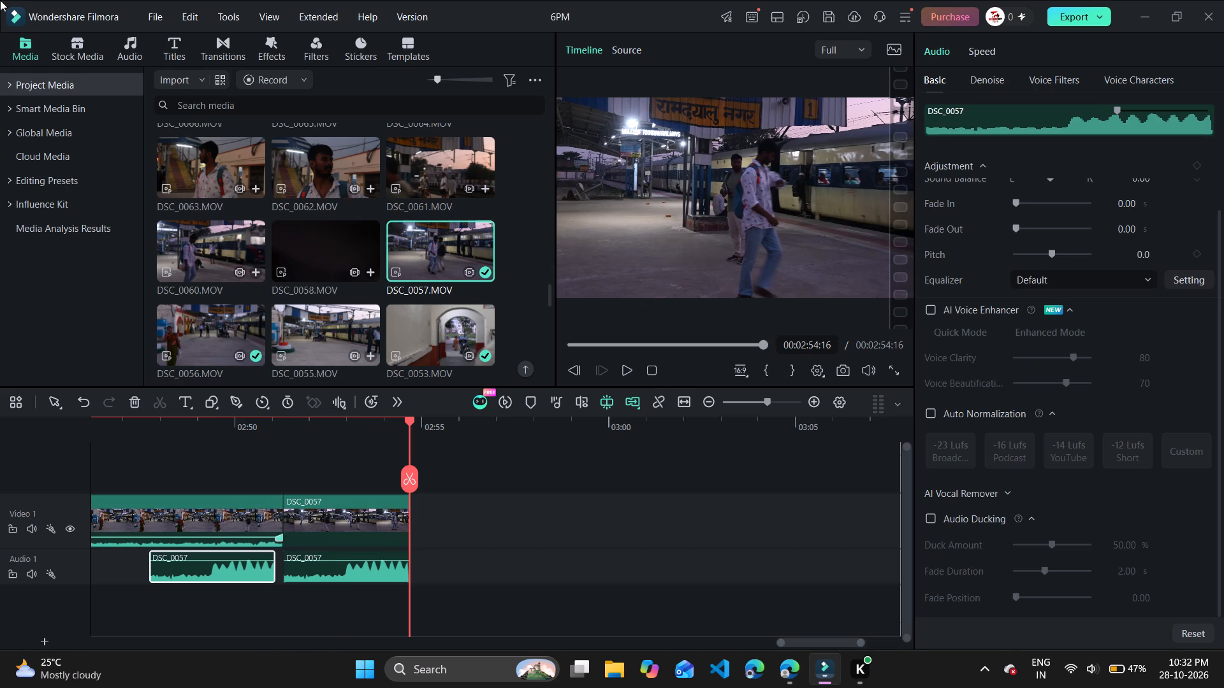
Paste another copy of the DSC_0057 audio at the end of Audio 1 and trim its start, leaving about the last second.
left_click(161, 576)
key("ctrl+v")
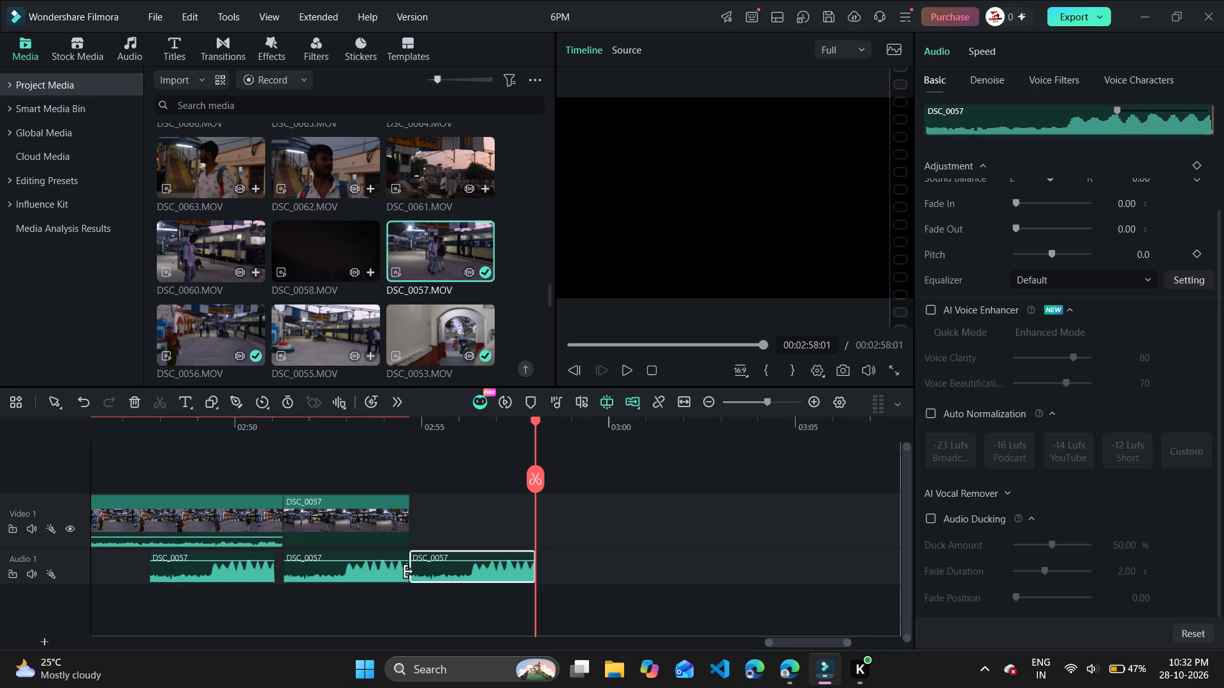
left_click_drag(411, 568, 465, 571)
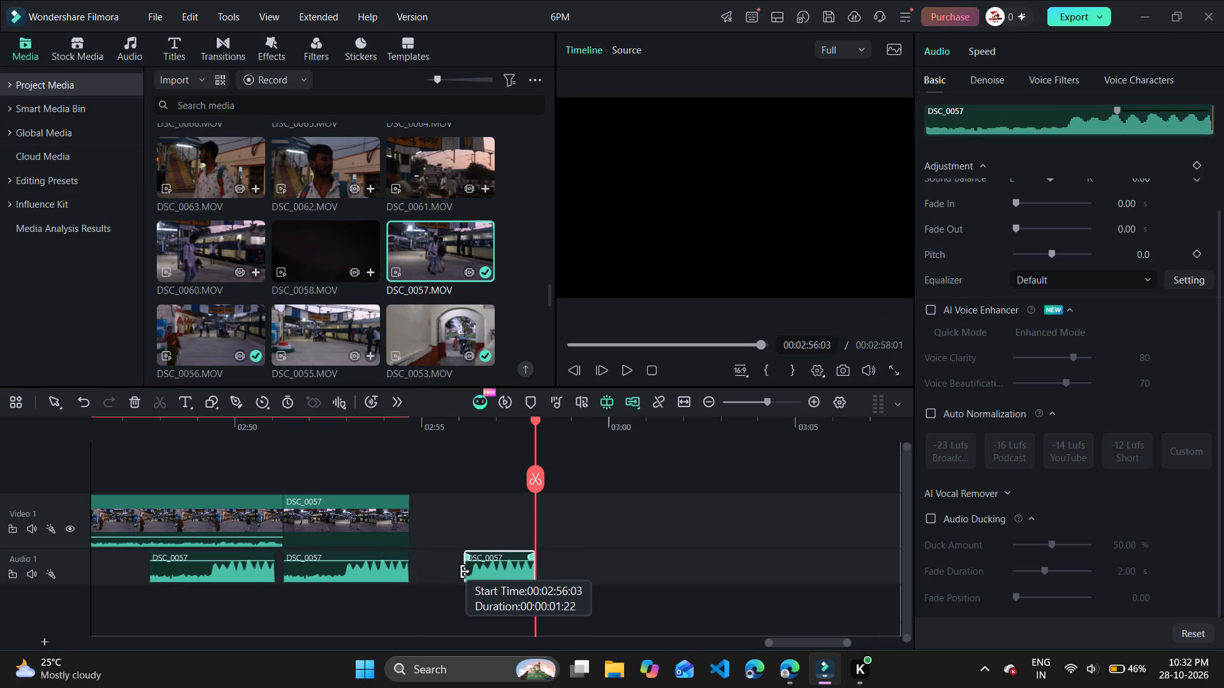
left_click_drag(465, 571, 492, 570)
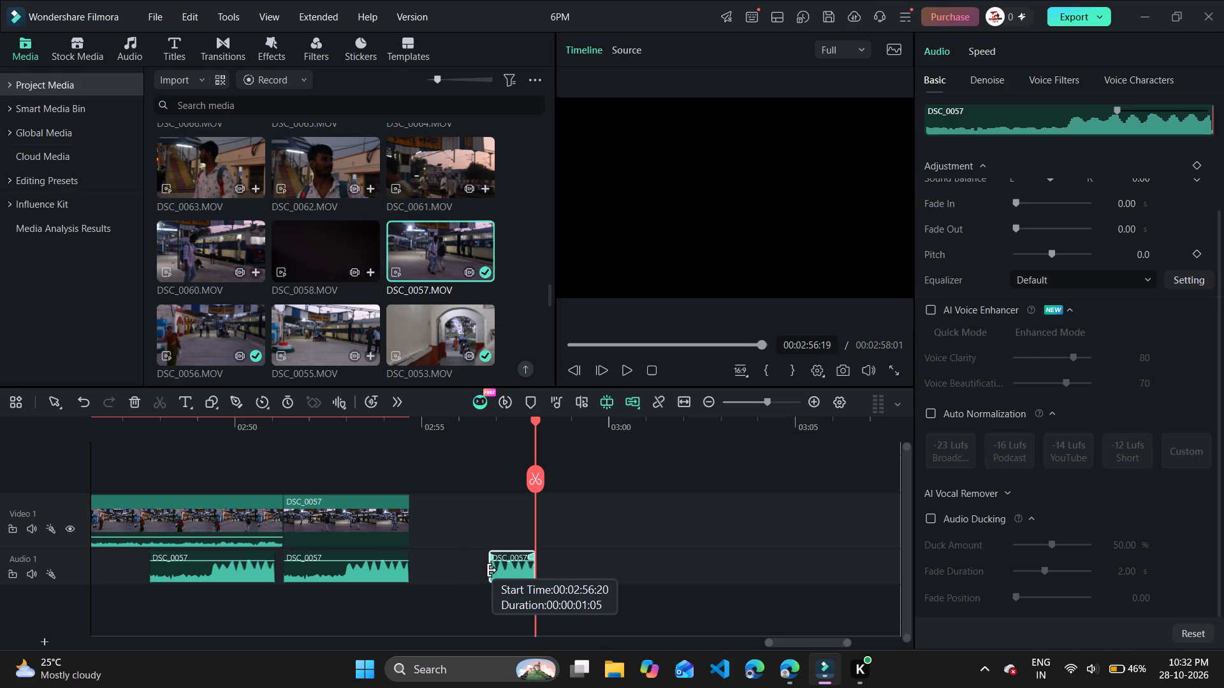
left_click_drag(492, 570, 500, 570)
Shift the first DSC_0057 audio copy earlier and fit the short piece on Audio 1 directly before the original detached audio.
left_click_drag(522, 570, 405, 582)
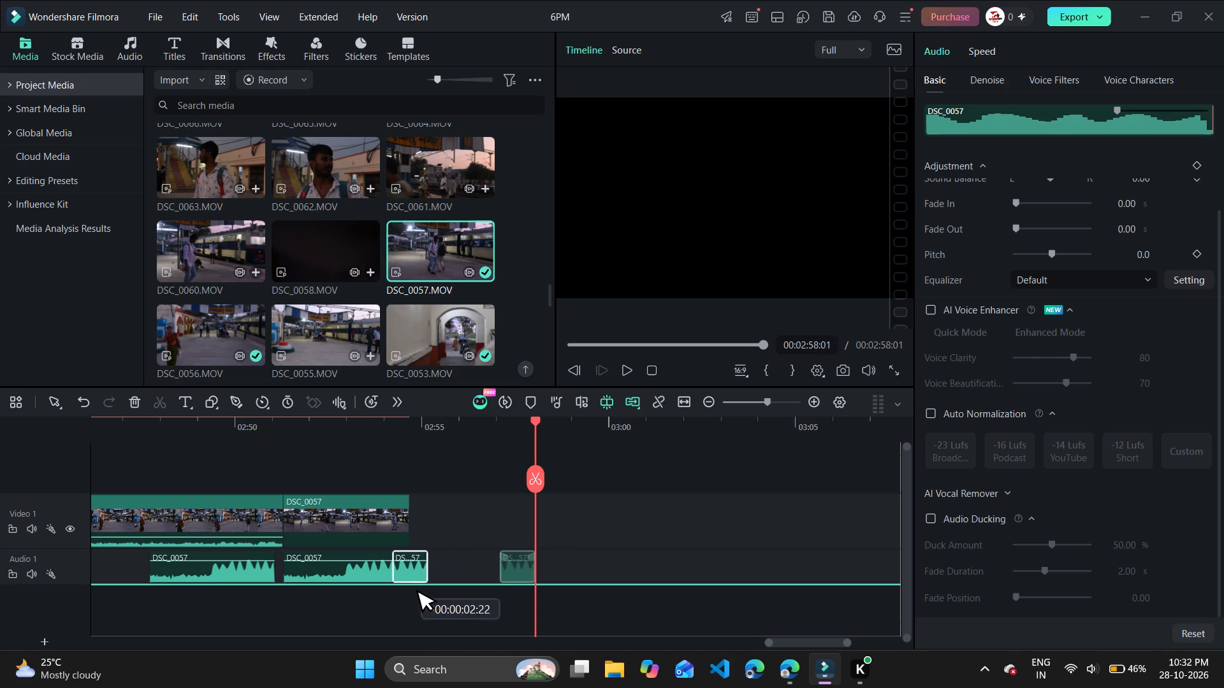
left_click_drag(405, 582, 289, 567)
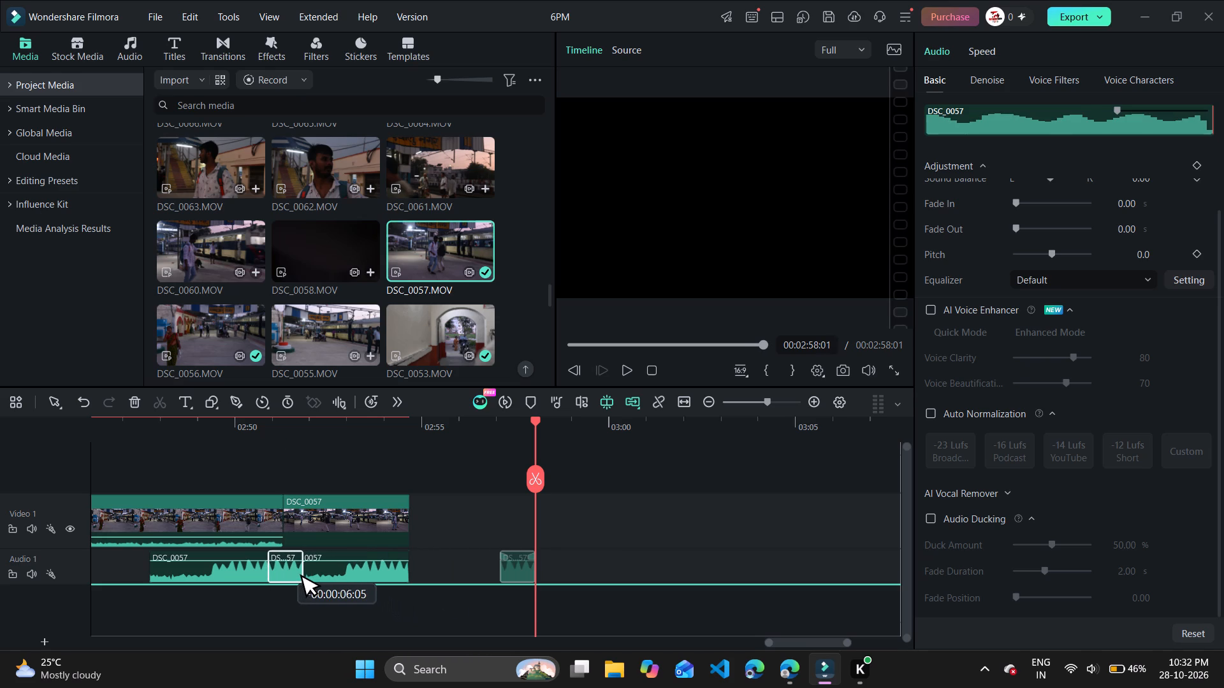
left_click_drag(289, 567, 290, 566)
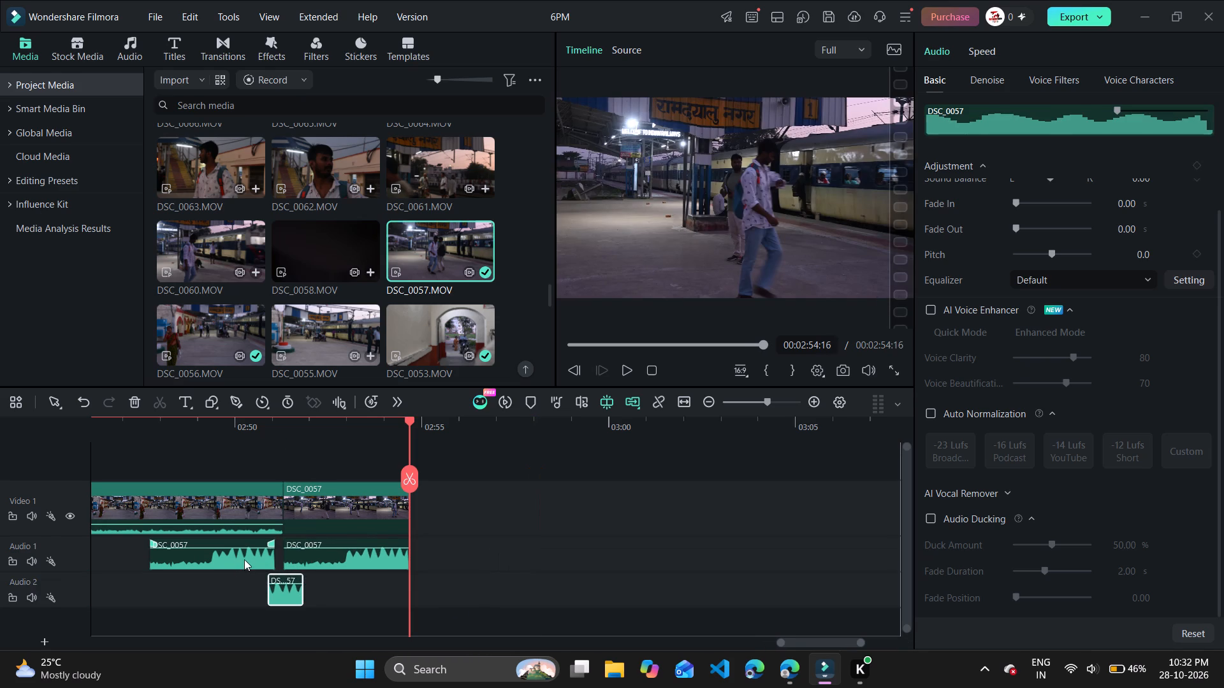
left_click_drag(244, 559, 230, 559)
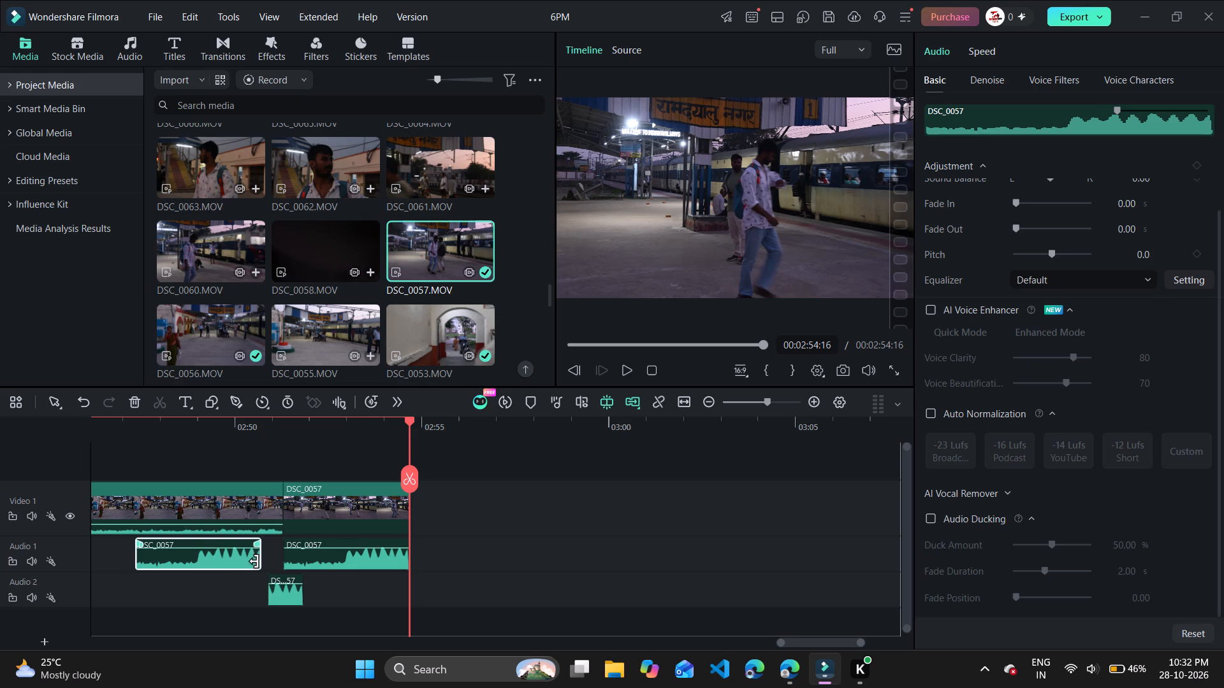
left_click_drag(242, 559, 226, 557)
left_click_drag(285, 592, 284, 592)
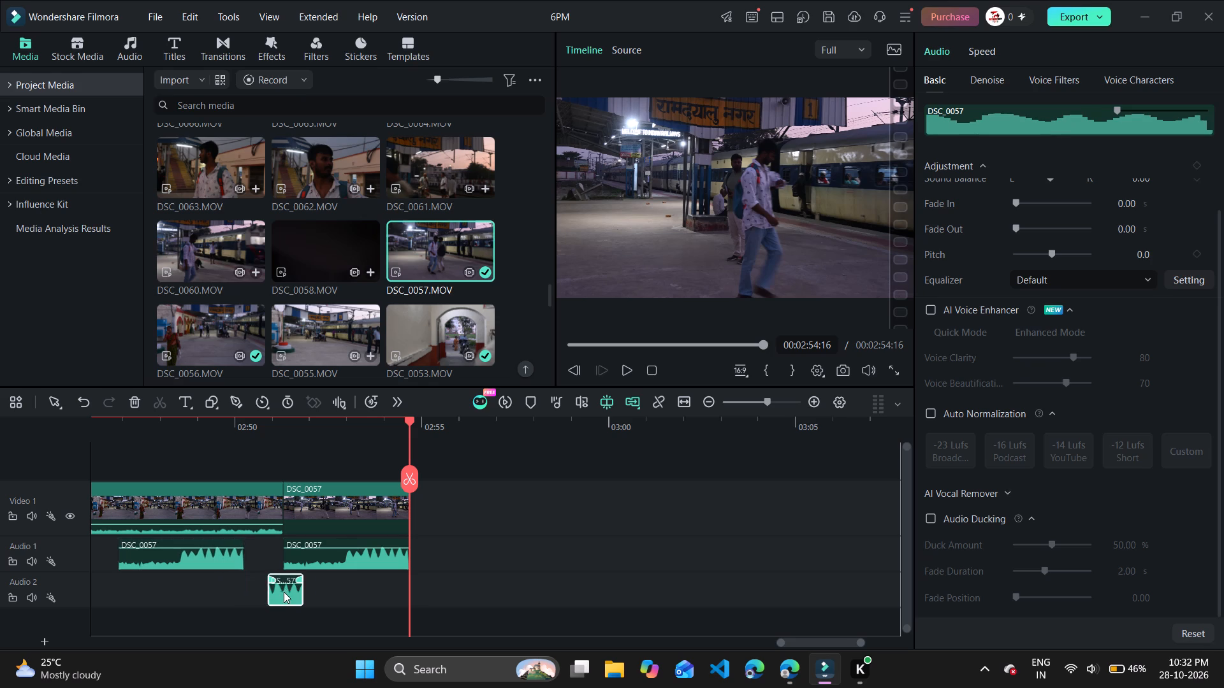
left_click_drag(284, 592, 262, 554)
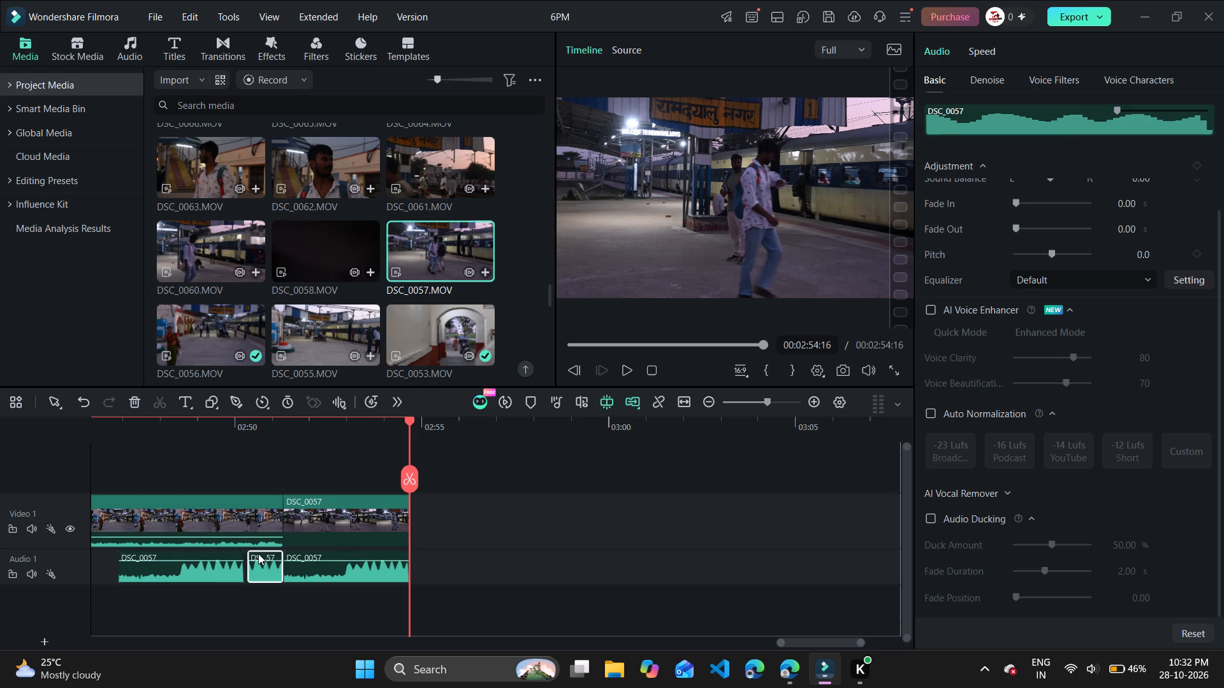
Move the first DSC_0057 audio copy slightly later on Audio 1 so it butts against the short piece.
left_click(217, 572)
left_click_drag(217, 572, 224, 571)
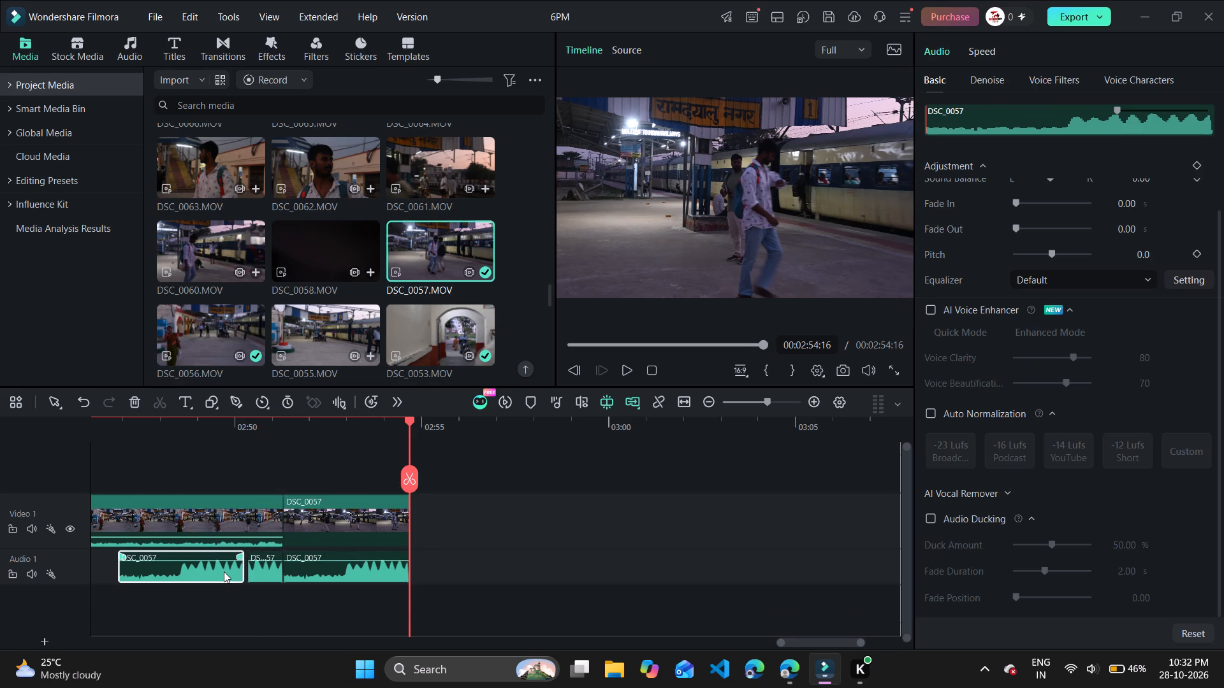
left_click_drag(224, 571, 231, 568)
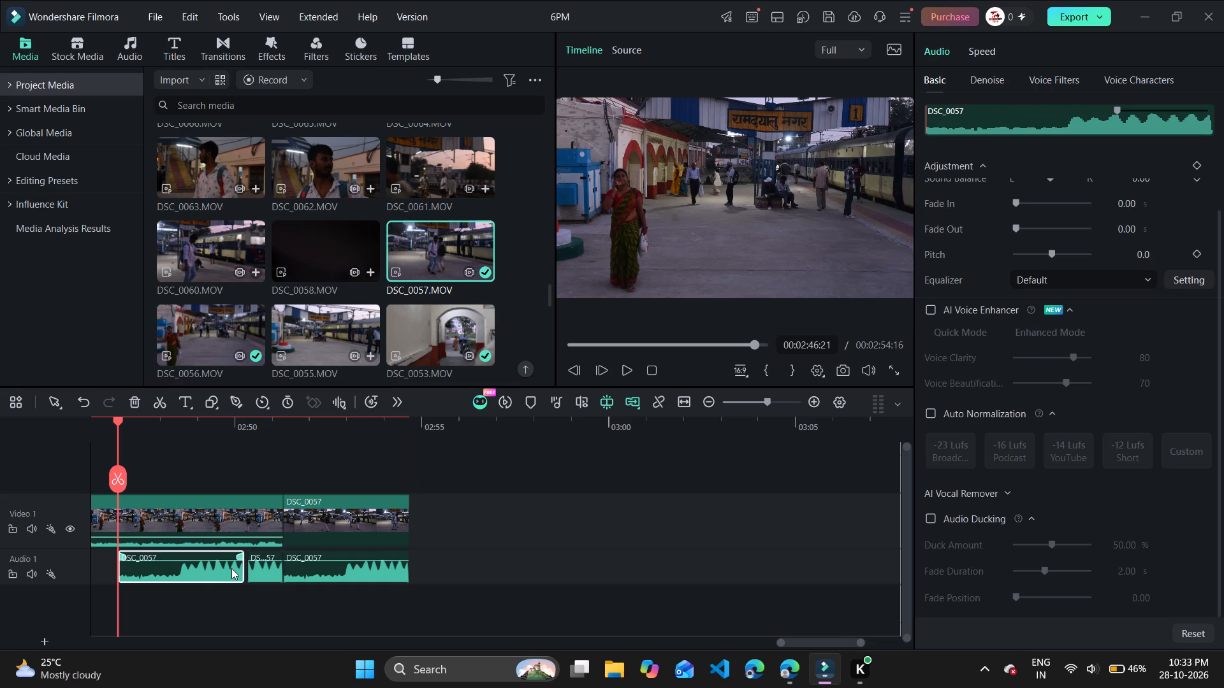
left_click_drag(231, 568, 241, 568)
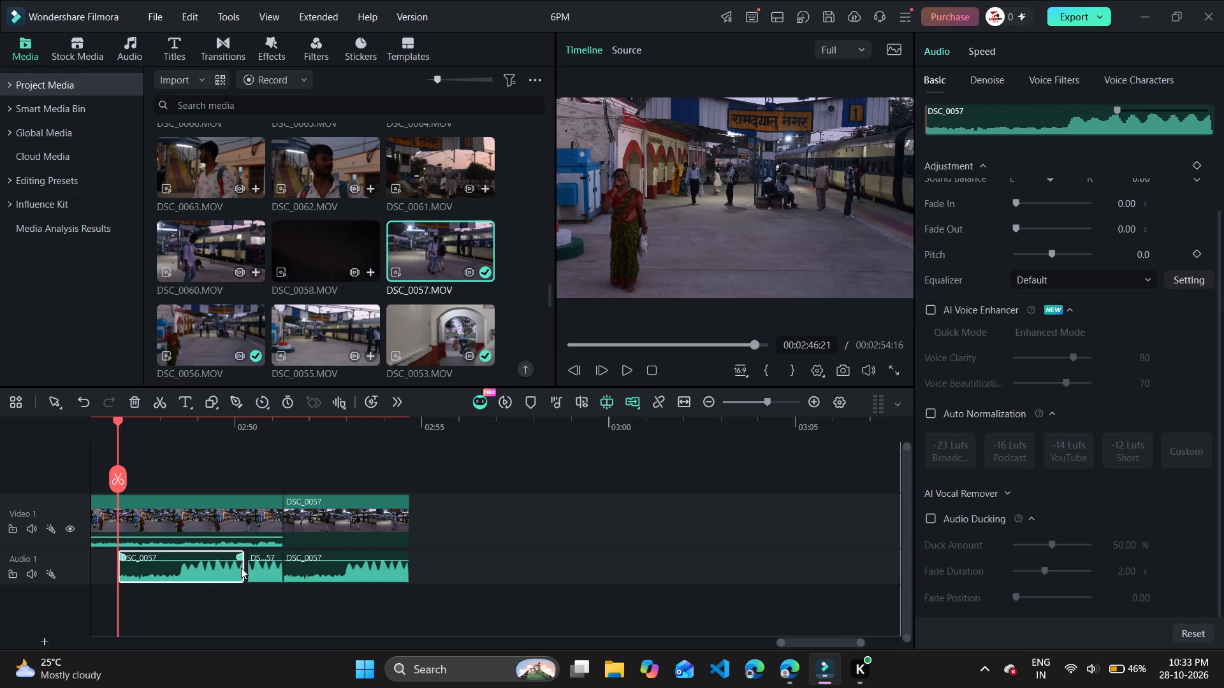
left_click_drag(241, 568, 245, 568)
left_click(230, 571)
Play the timeline from about 00:02:47 to the end several times to check the joined DSC_0057 audio pieces.
left_click(492, 543)
key("space")
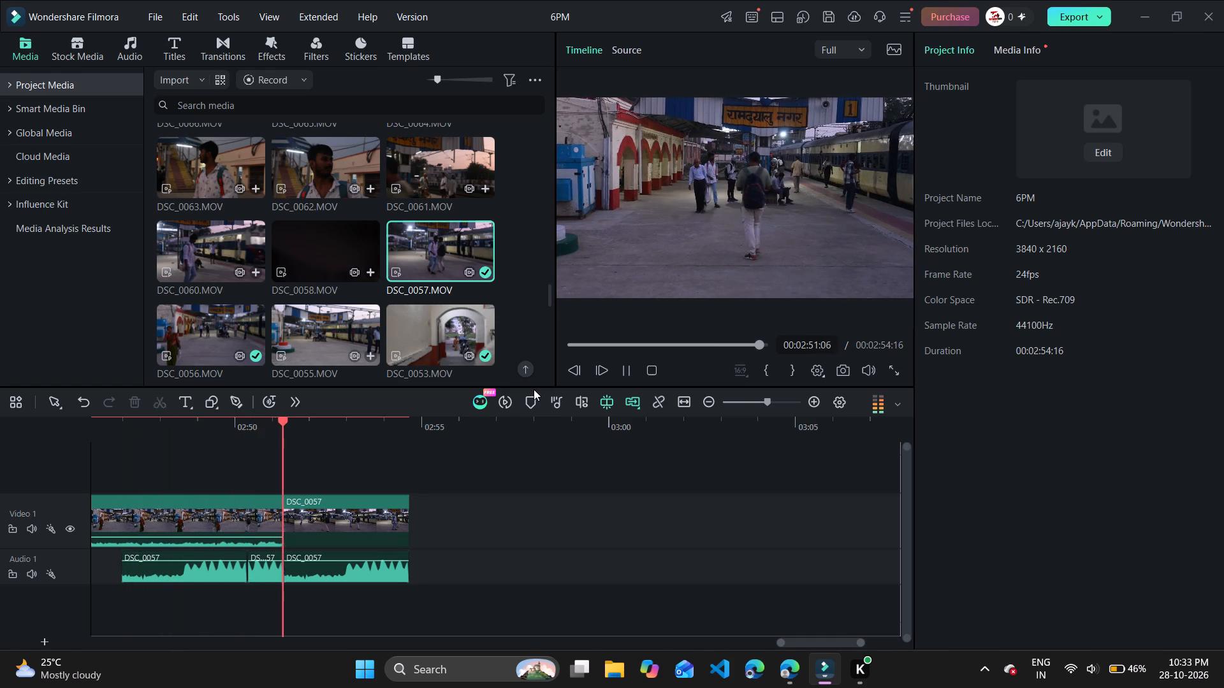
left_click(271, 568)
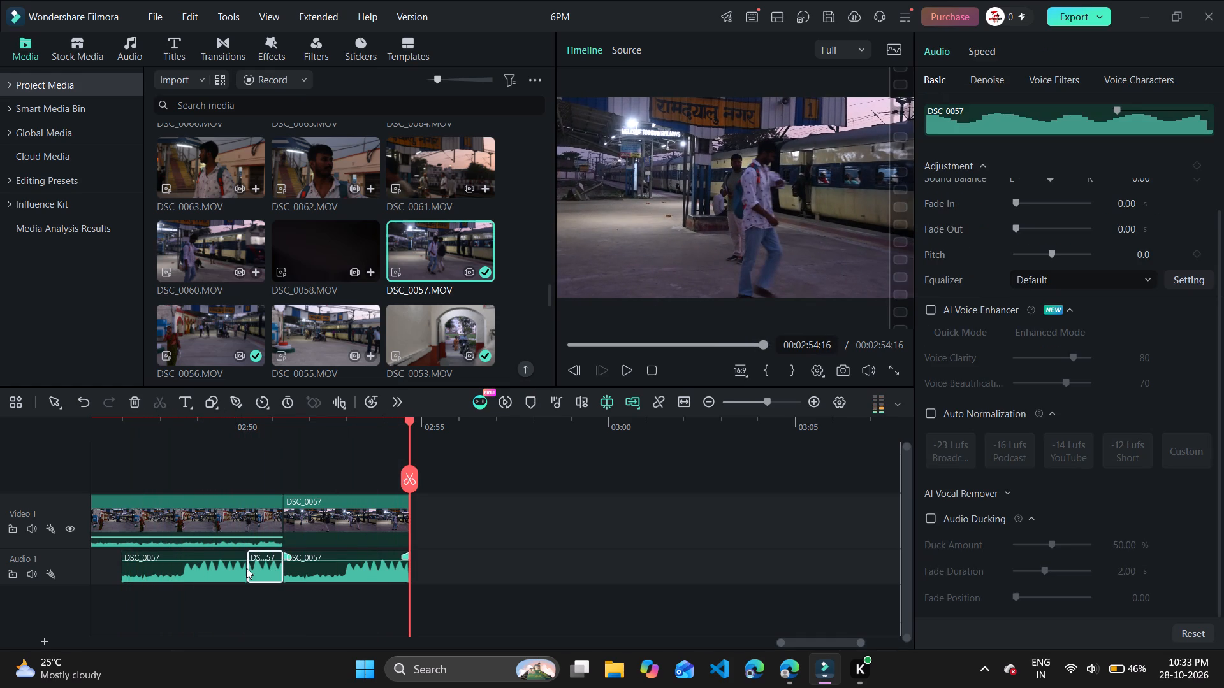
left_click(137, 439)
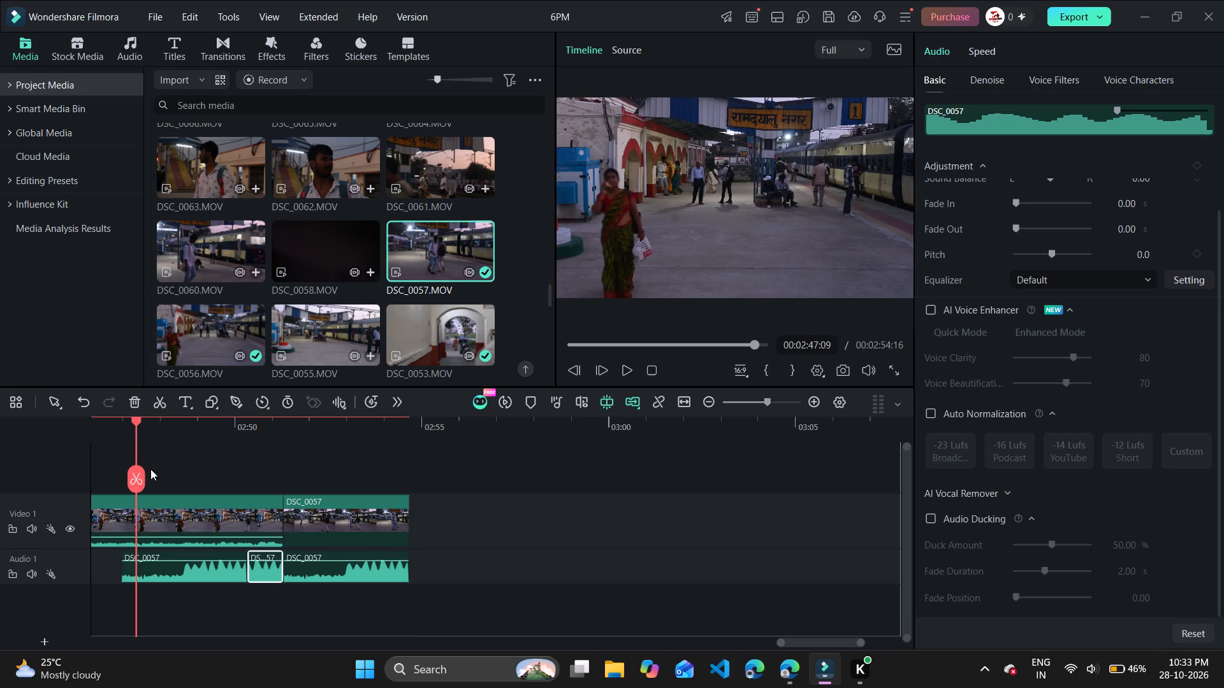
key("space")
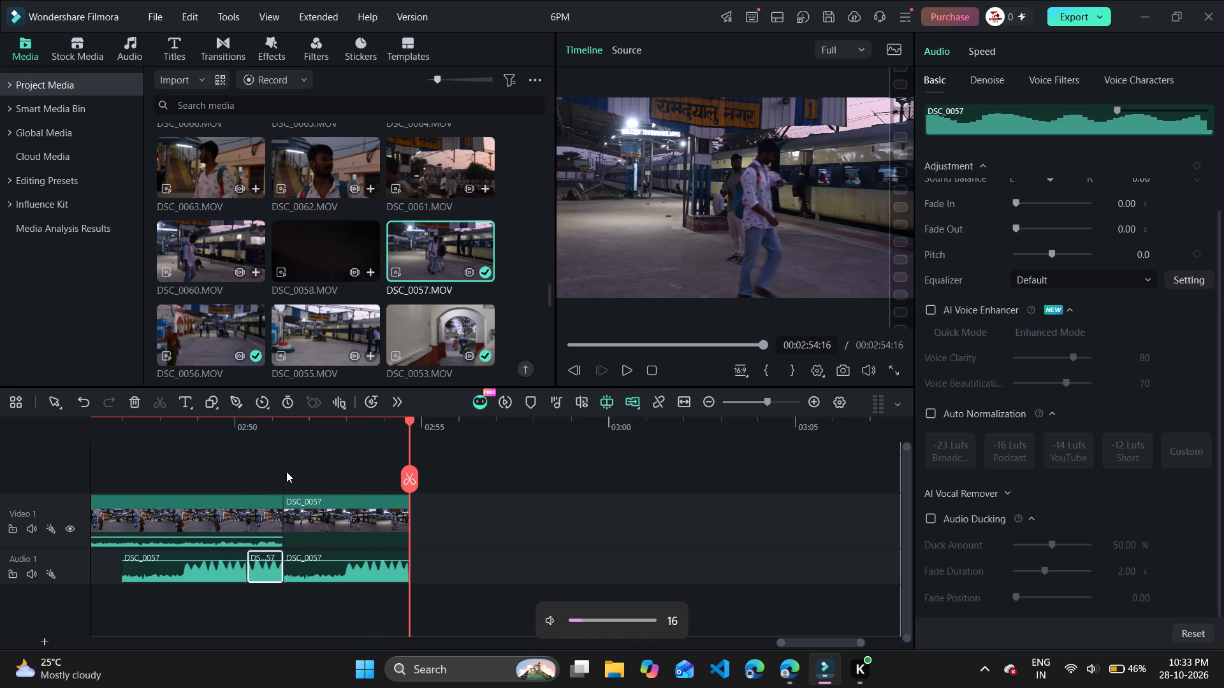
left_click(117, 445)
left_click(132, 436)
key("space")
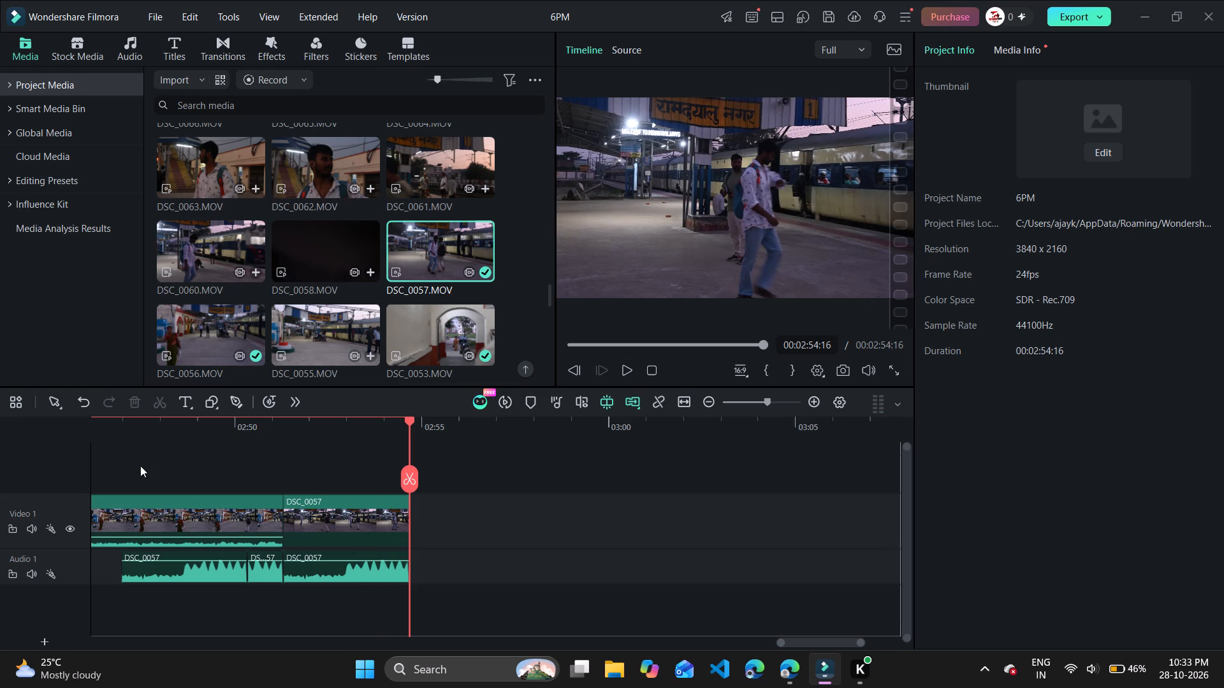
Play the timeline from about 00:02:41, near the end of DSC_0053, through DSC_0056 to check the cuts and sound.
left_click(115, 442)
left_click(108, 431)
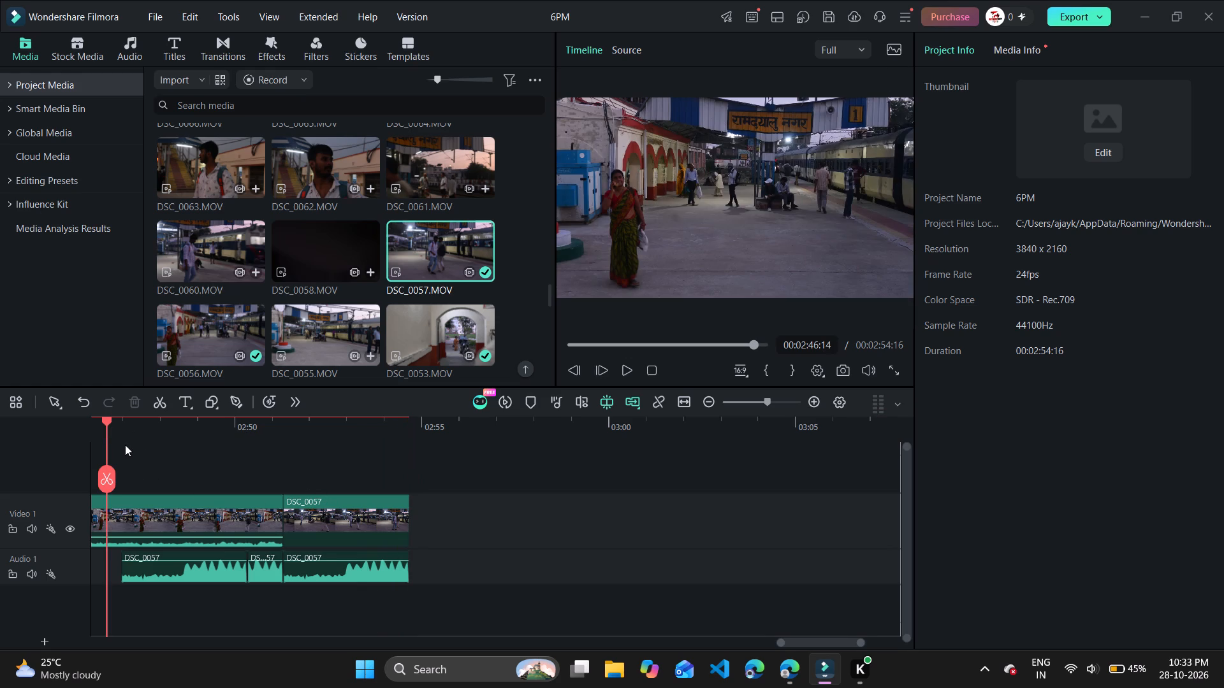
scroll(125, 445, "right", 3)
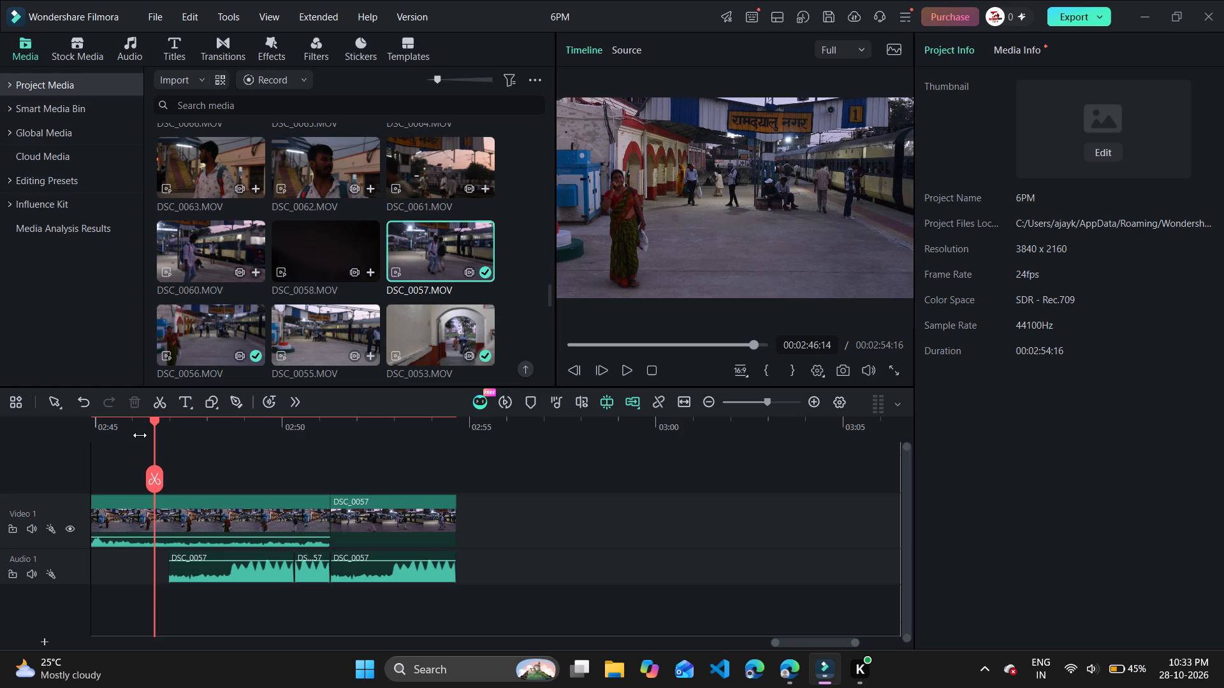
scroll(140, 435, "right", 2)
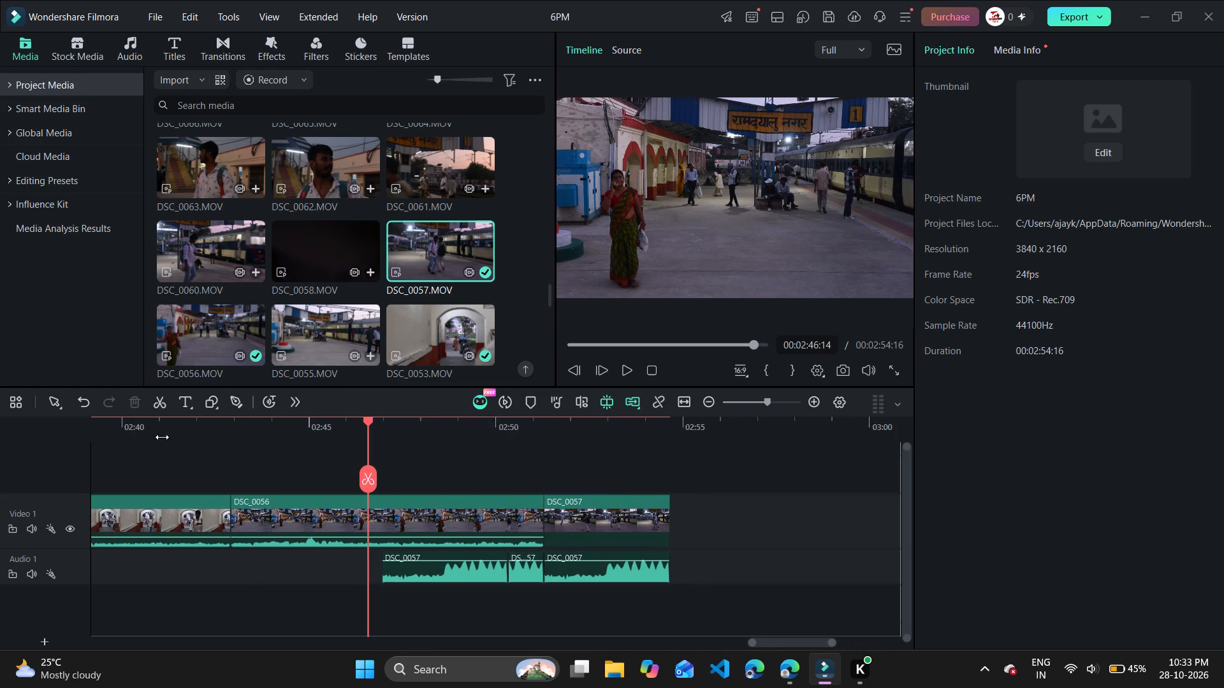
left_click(165, 435)
key("space")
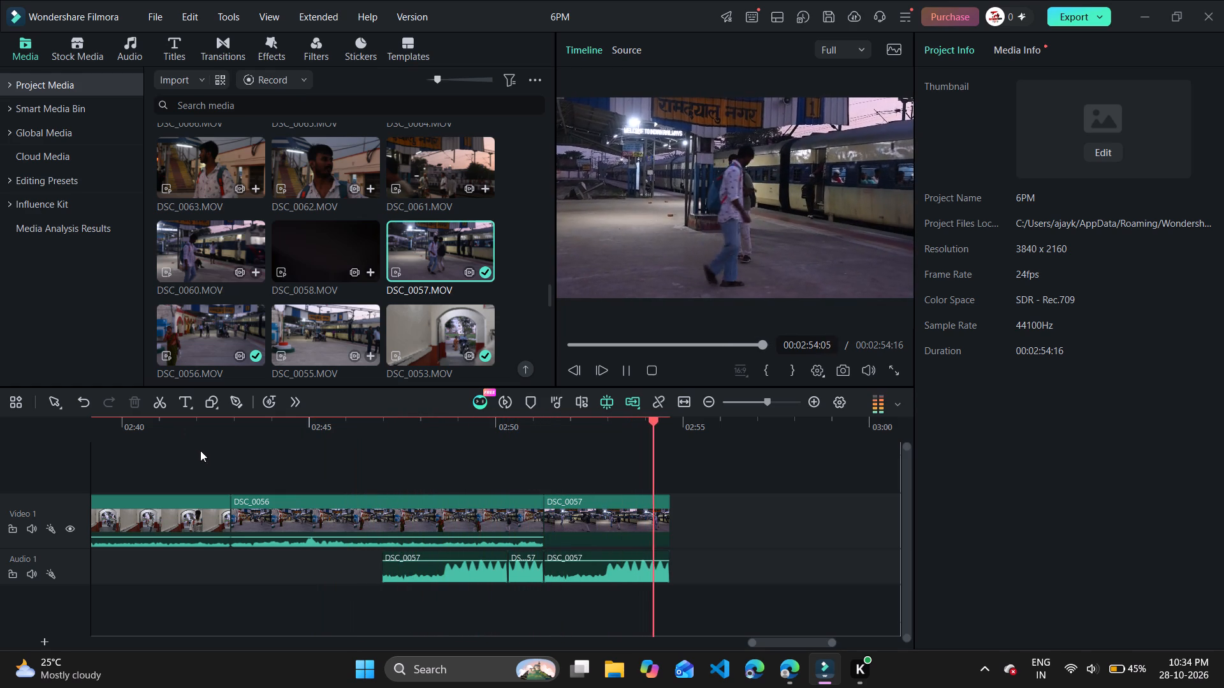
left_click(191, 438)
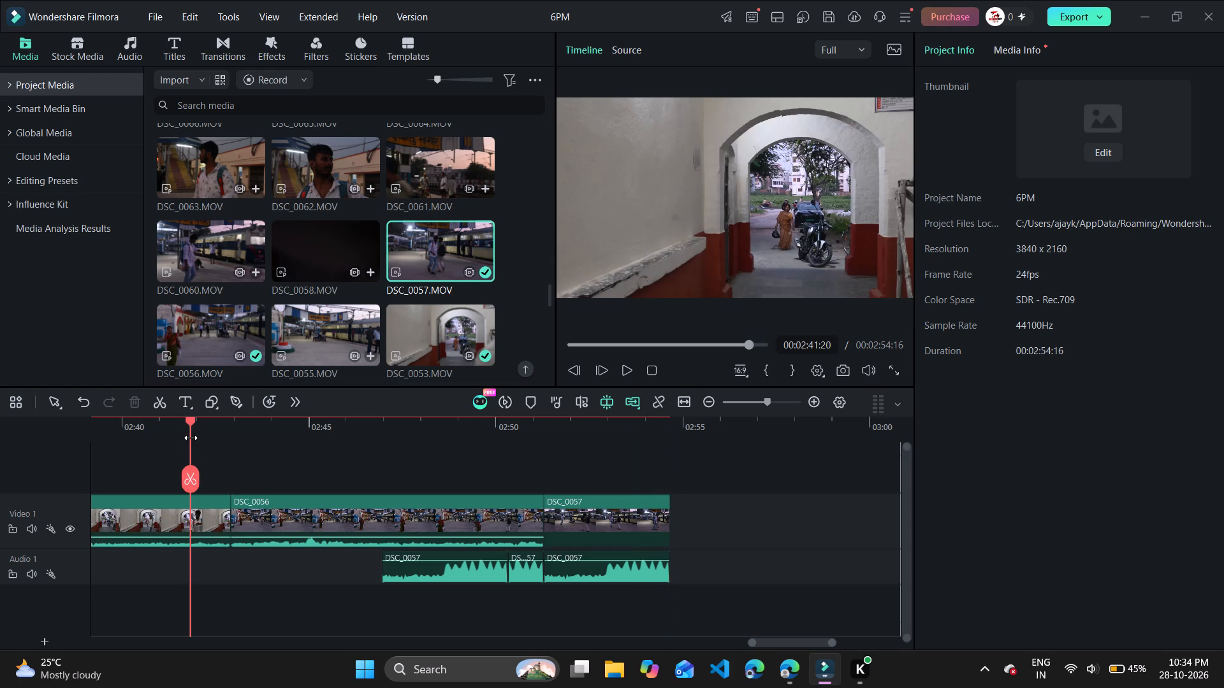
key("space")
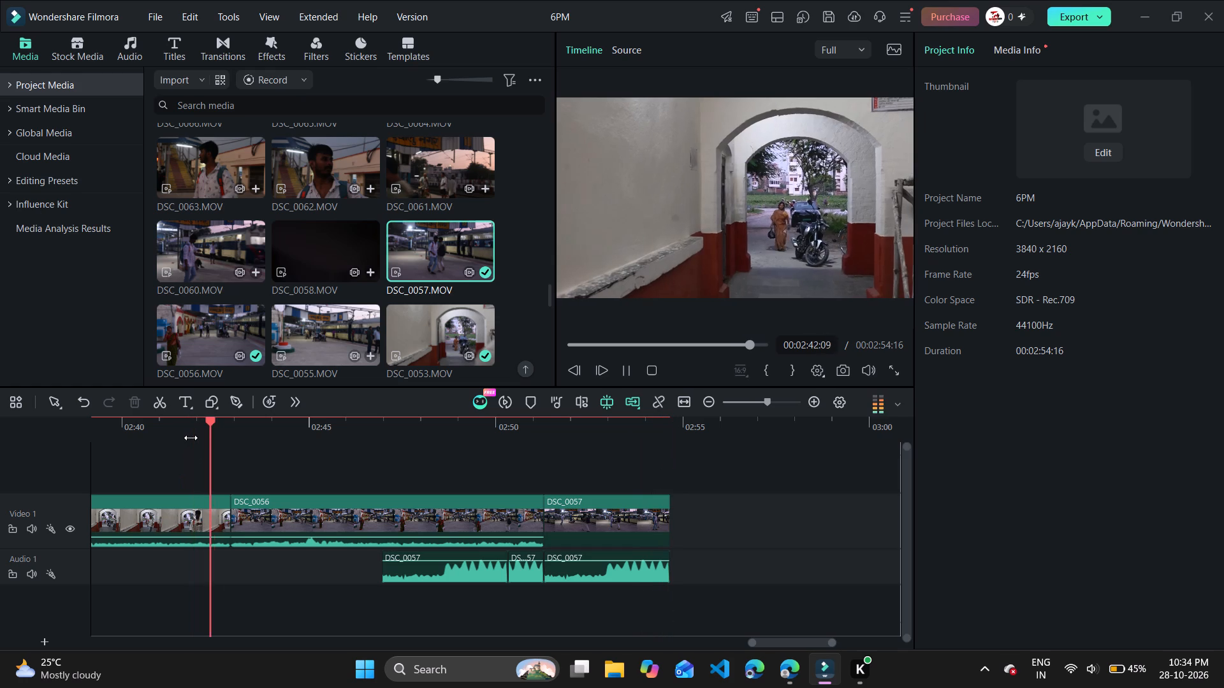
left_click(166, 506)
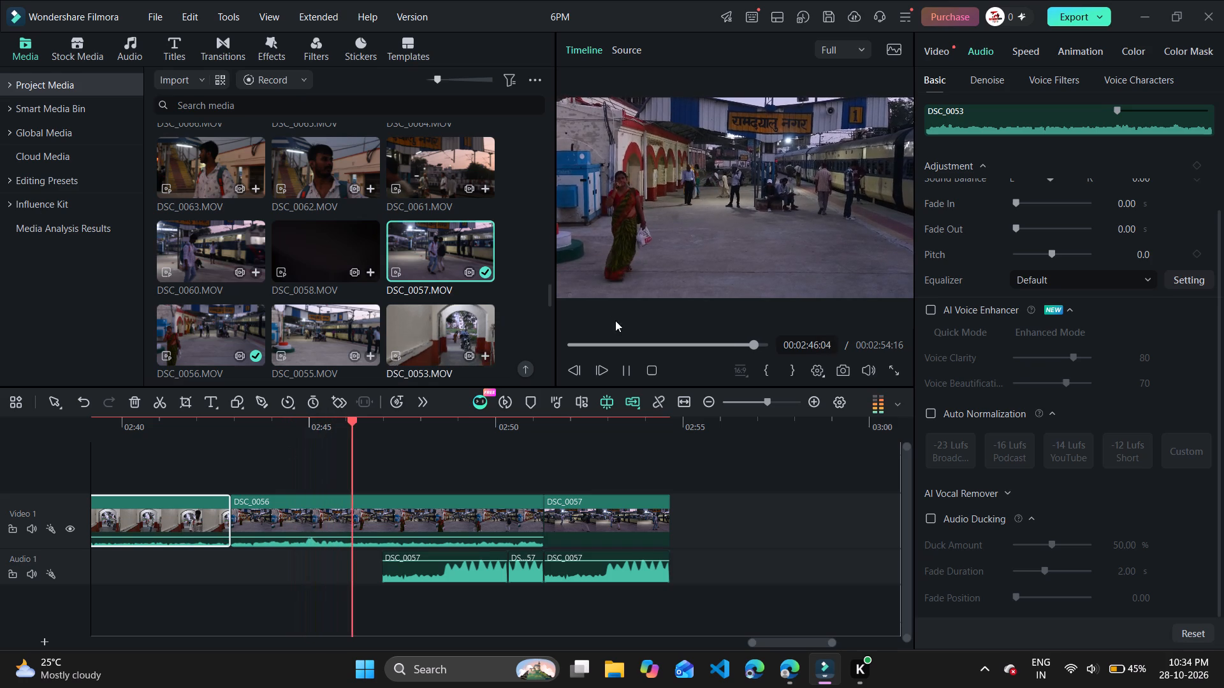
key("space")
left_click(629, 369)
left_click(629, 369)
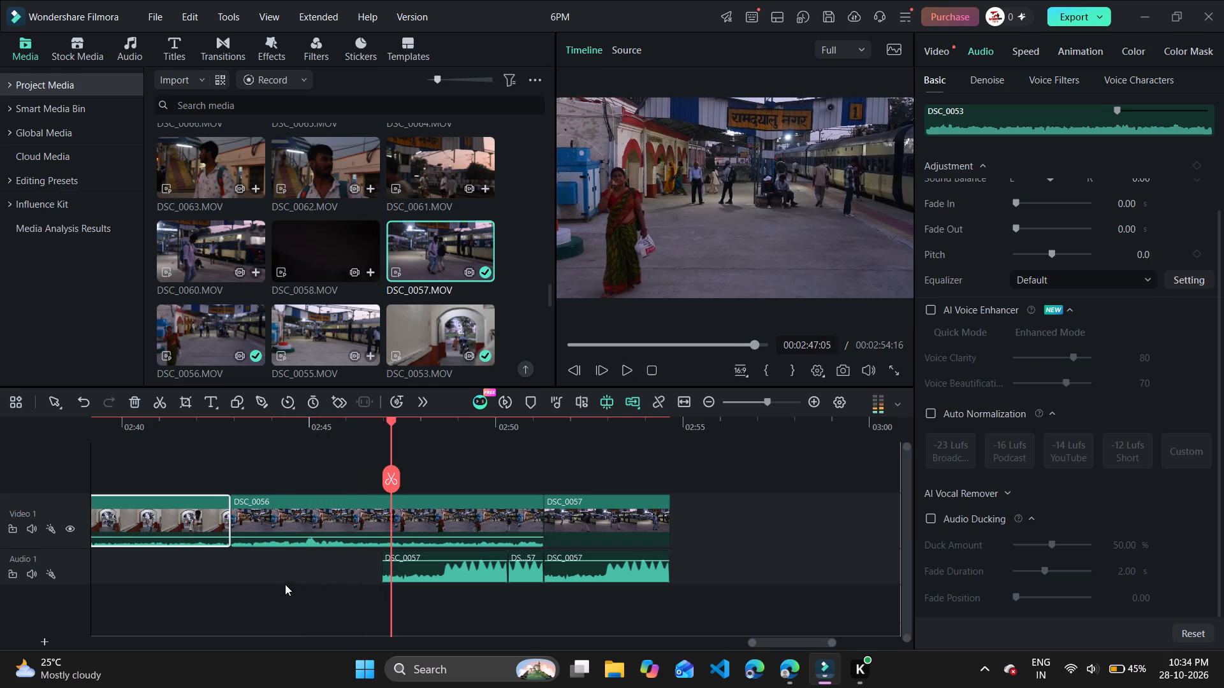
Trim the end of the DSC_0053 clip on Video 1 back to about 00:02:41, closing the gap to DSC_0056.
left_click(205, 526)
left_click_drag(228, 504, 215, 506)
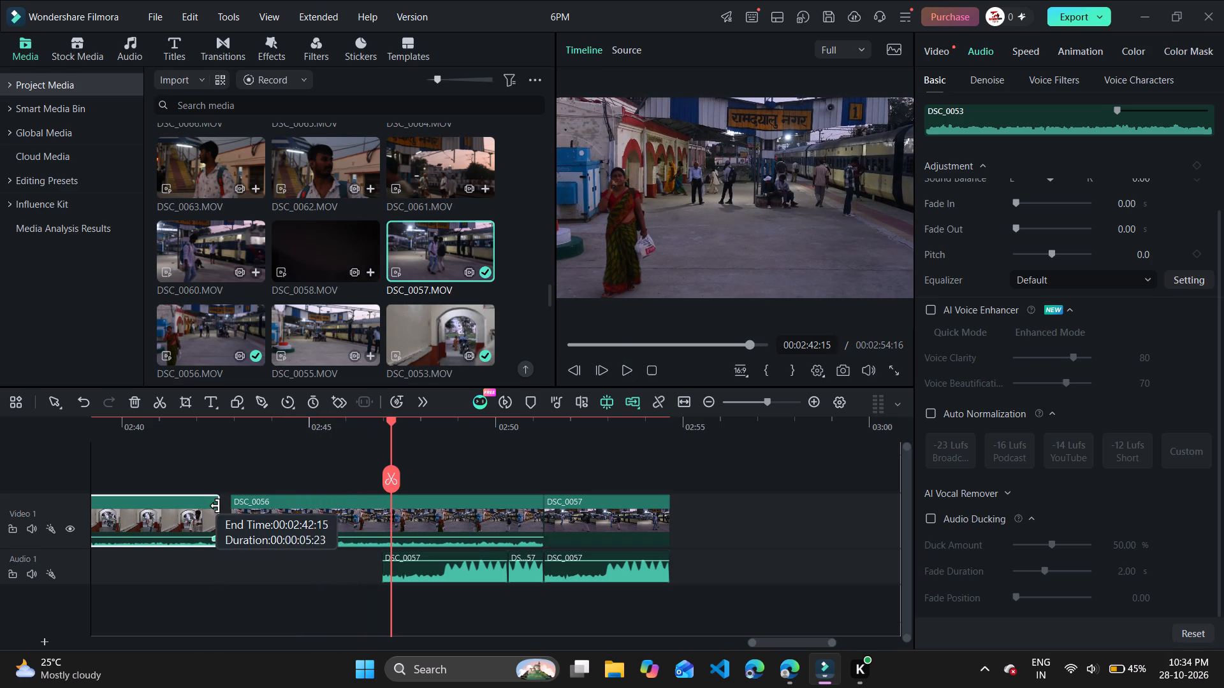
left_click_drag(215, 506, 204, 507)
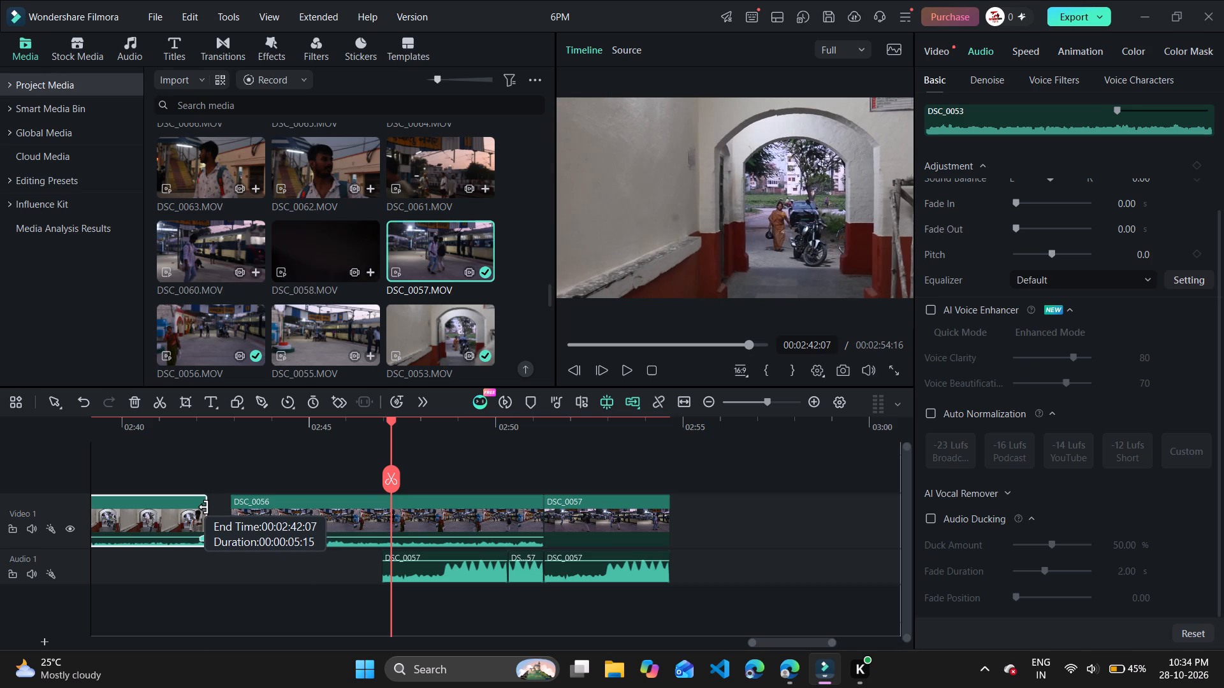
left_click_drag(204, 507, 179, 512)
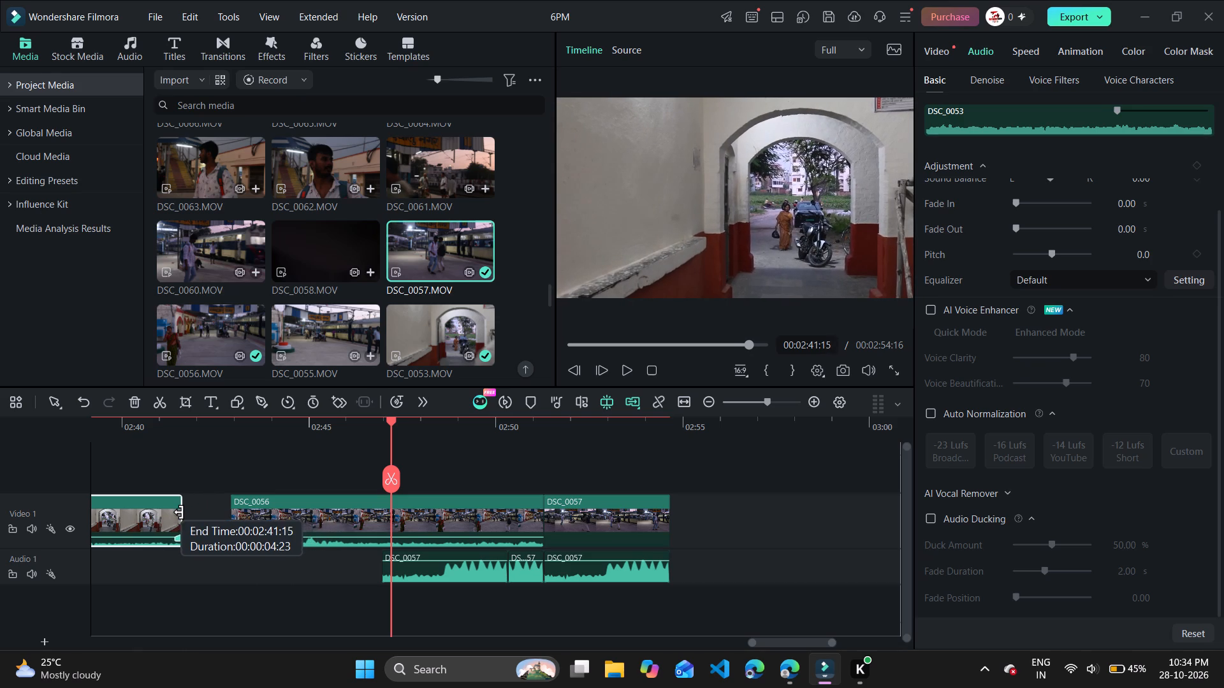
left_click_drag(179, 512, 165, 515)
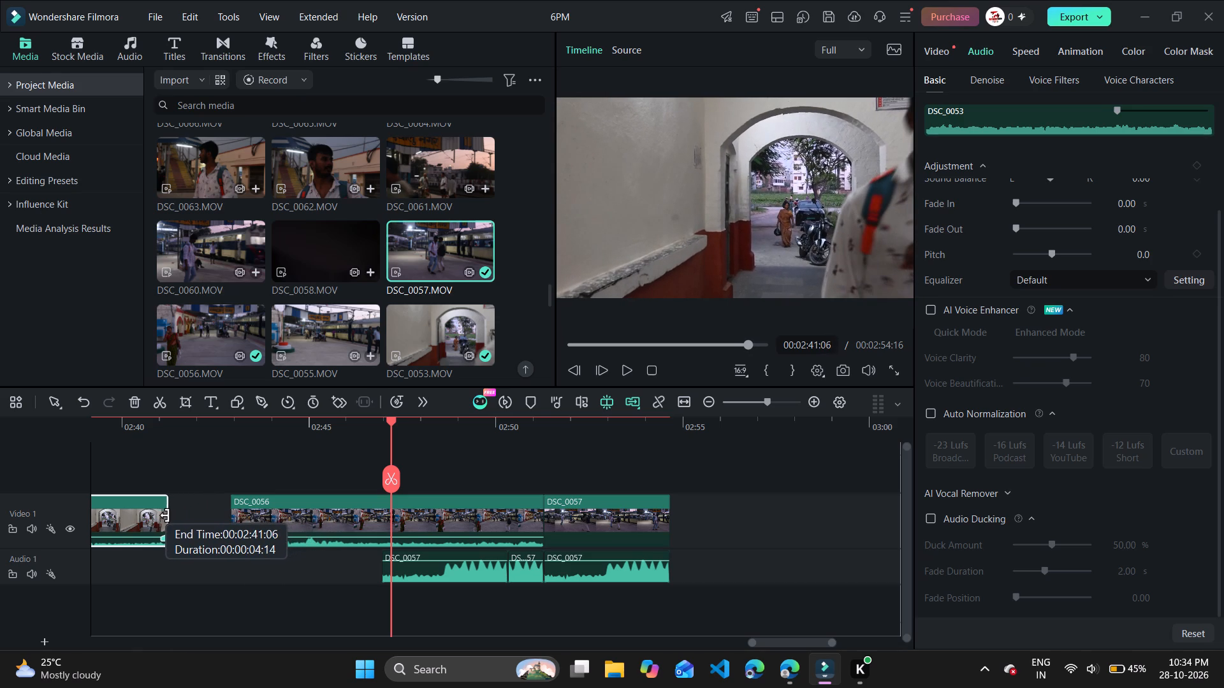
left_click_drag(165, 515, 156, 518)
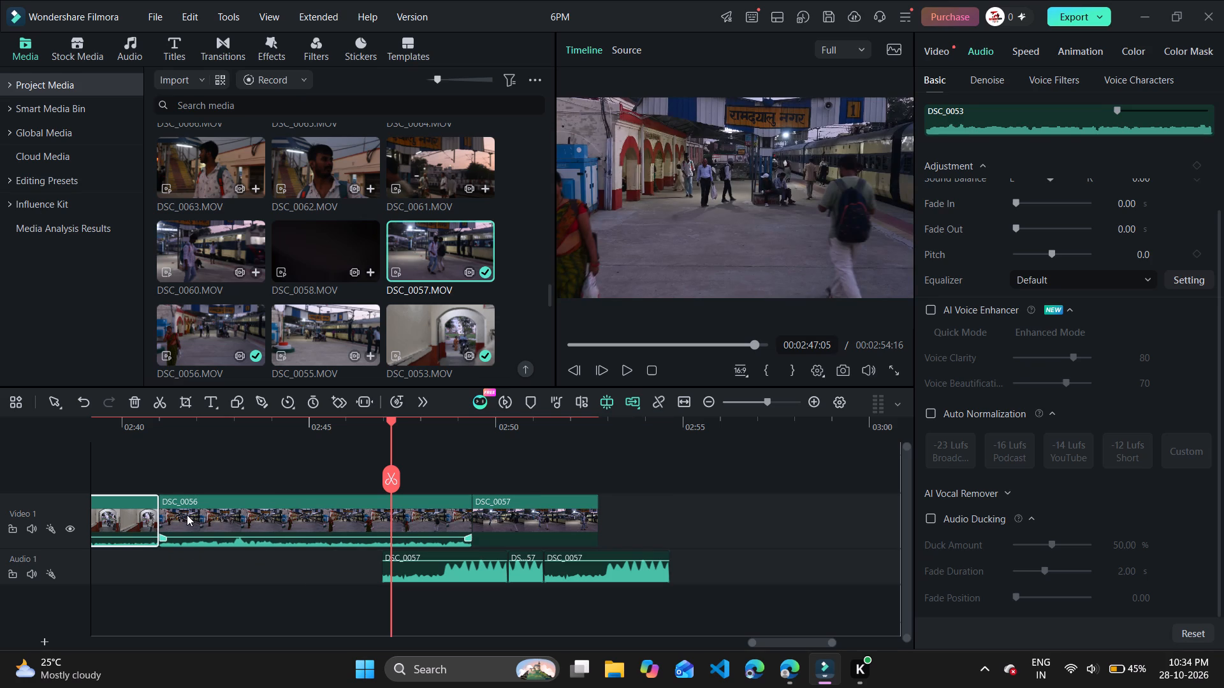
Trim the start of the DSC_0056 clip on Video 1 so it lasts about 4 seconds, closing the gap after DSC_0053.
left_click(187, 515)
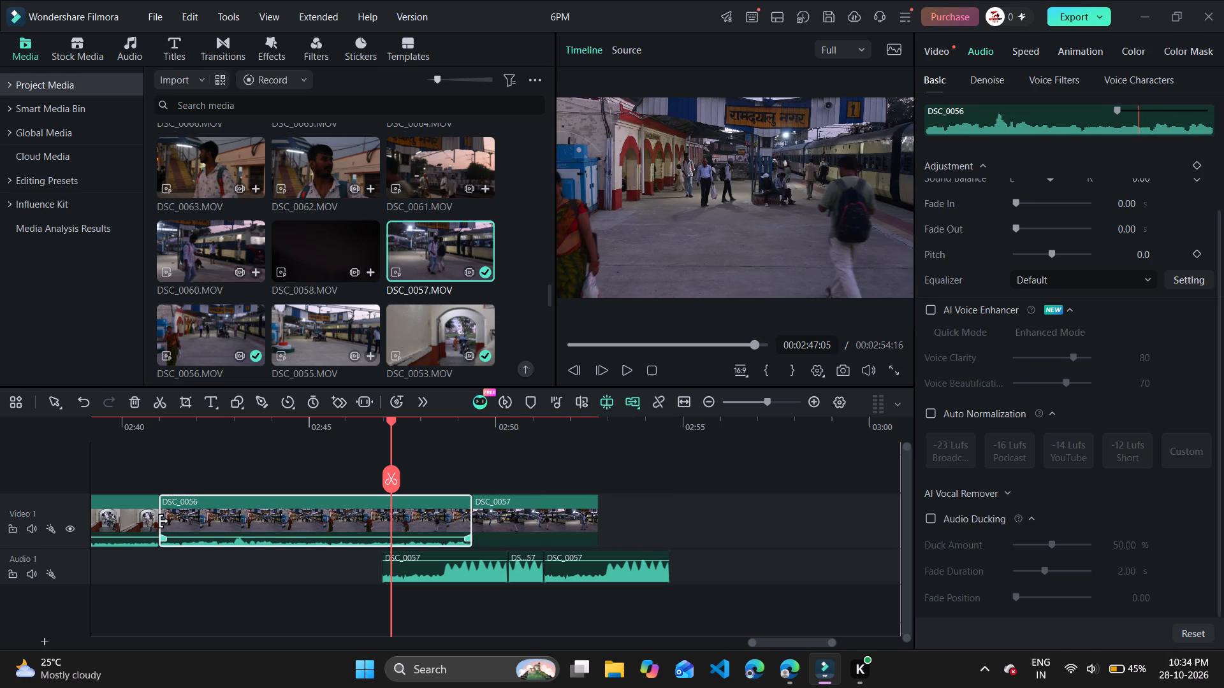
left_click_drag(164, 521, 173, 521)
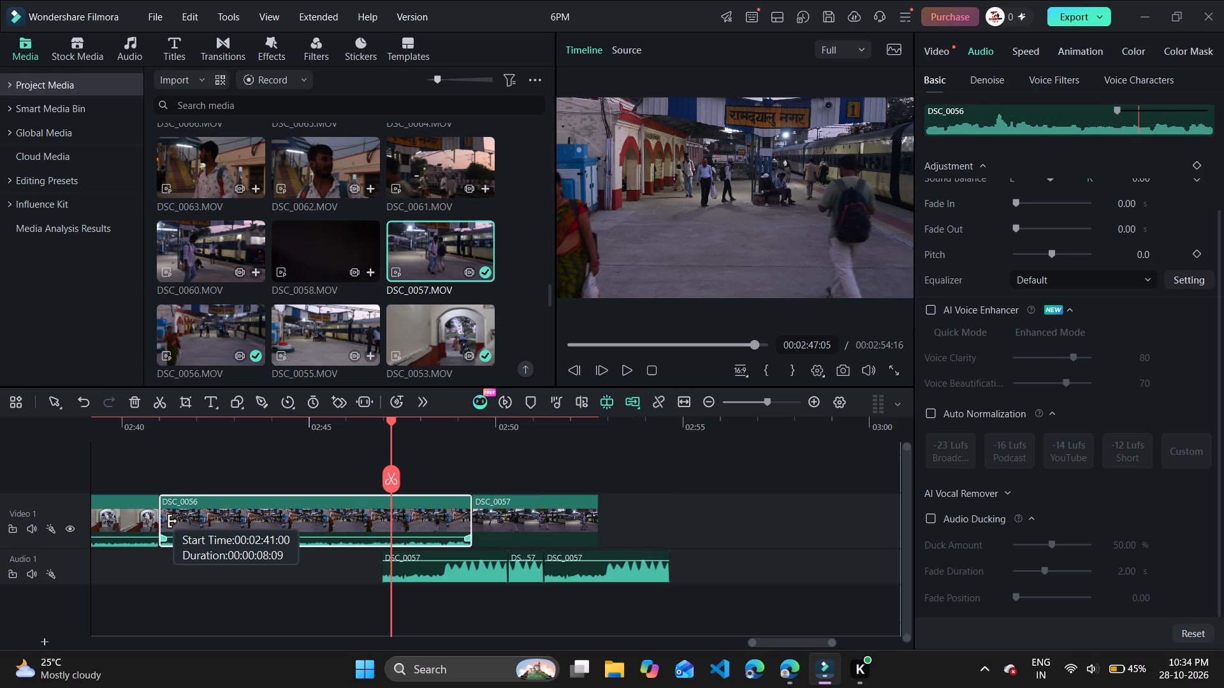
left_click_drag(173, 521, 210, 518)
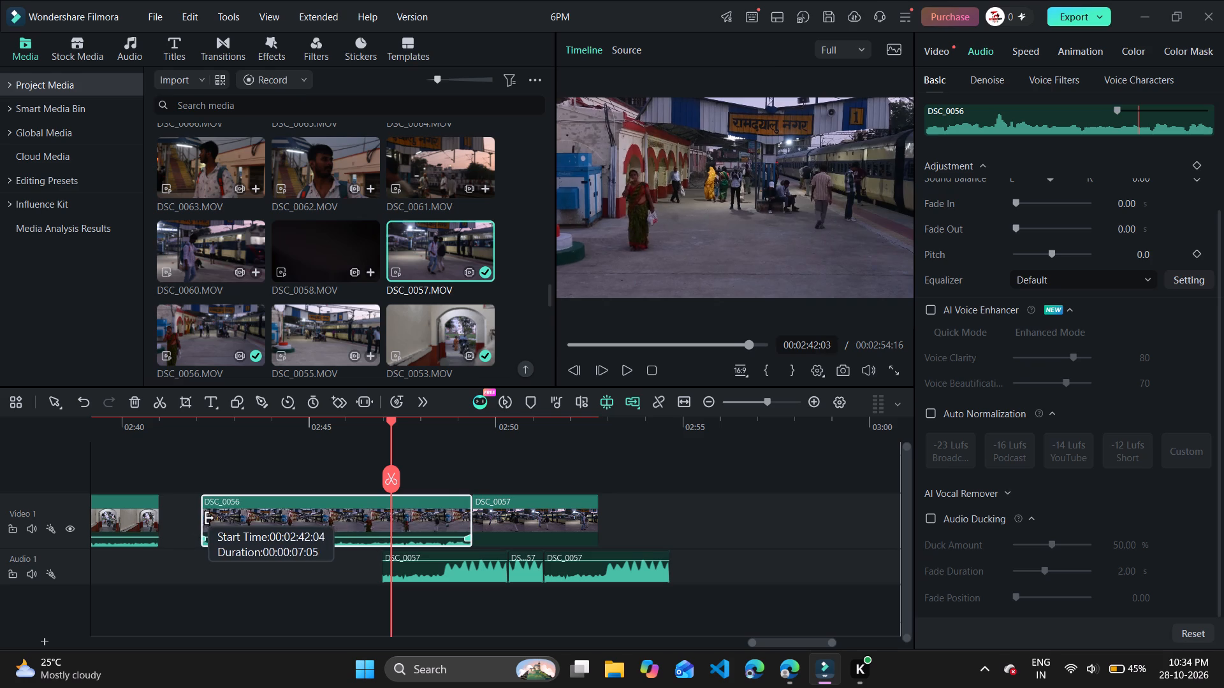
left_click_drag(210, 518, 259, 517)
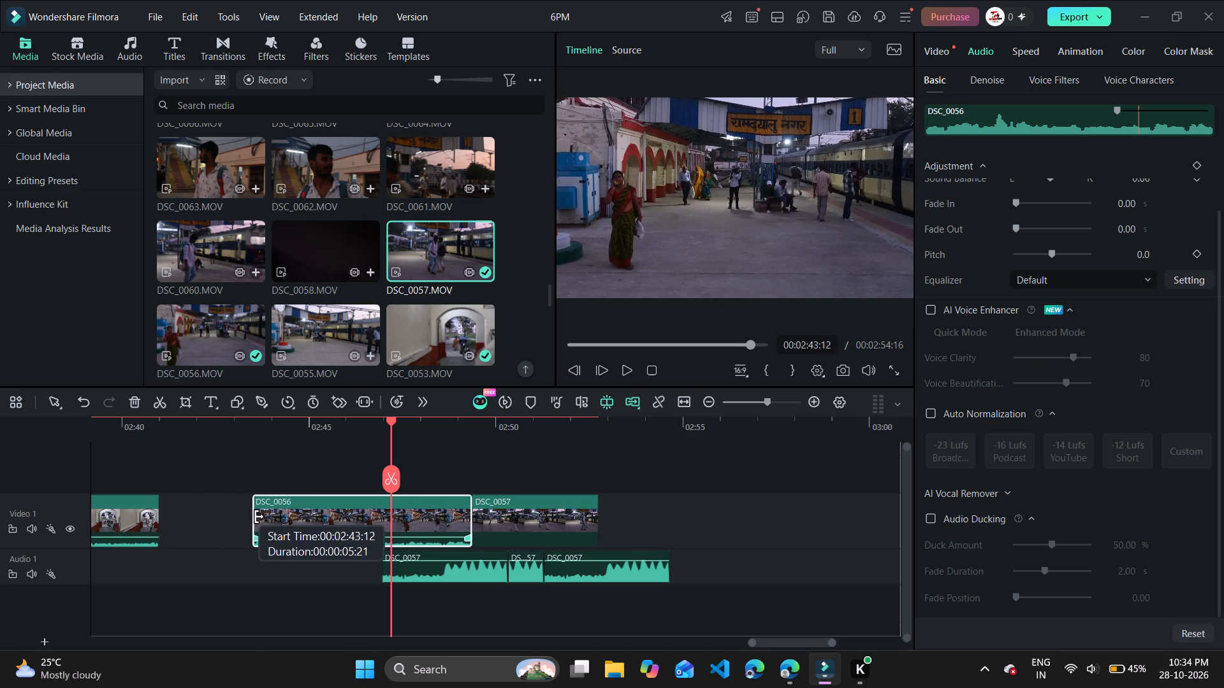
left_click_drag(259, 517, 300, 517)
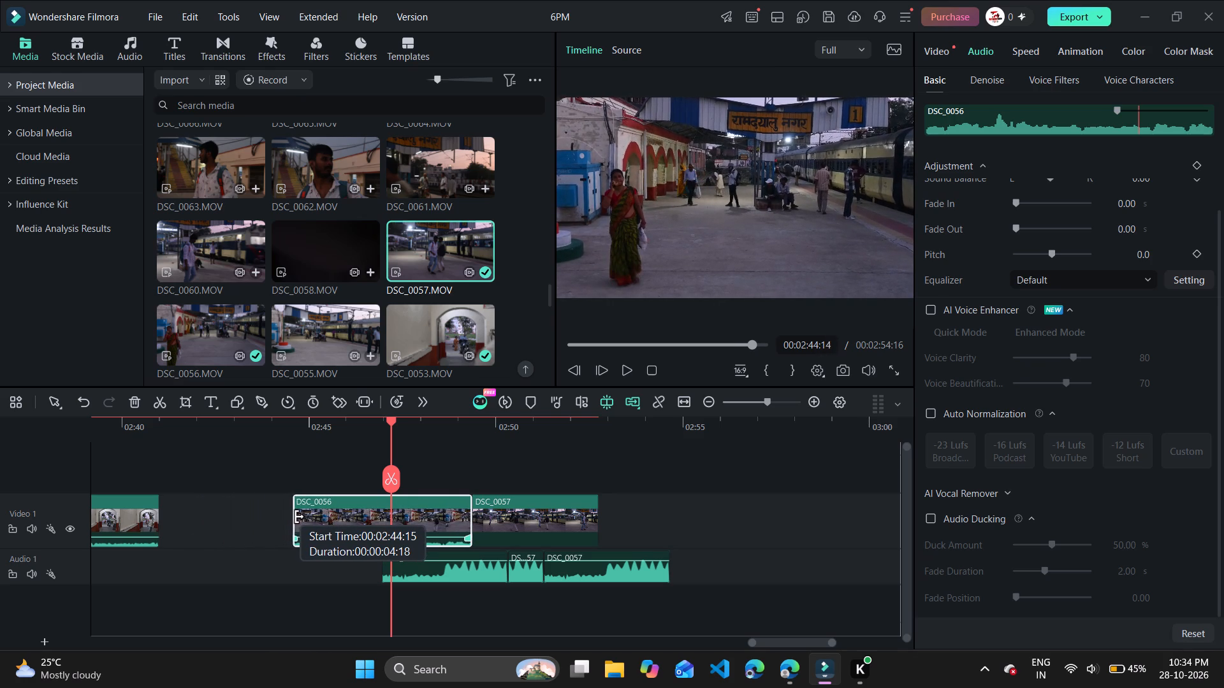
left_click_drag(300, 517, 302, 517)
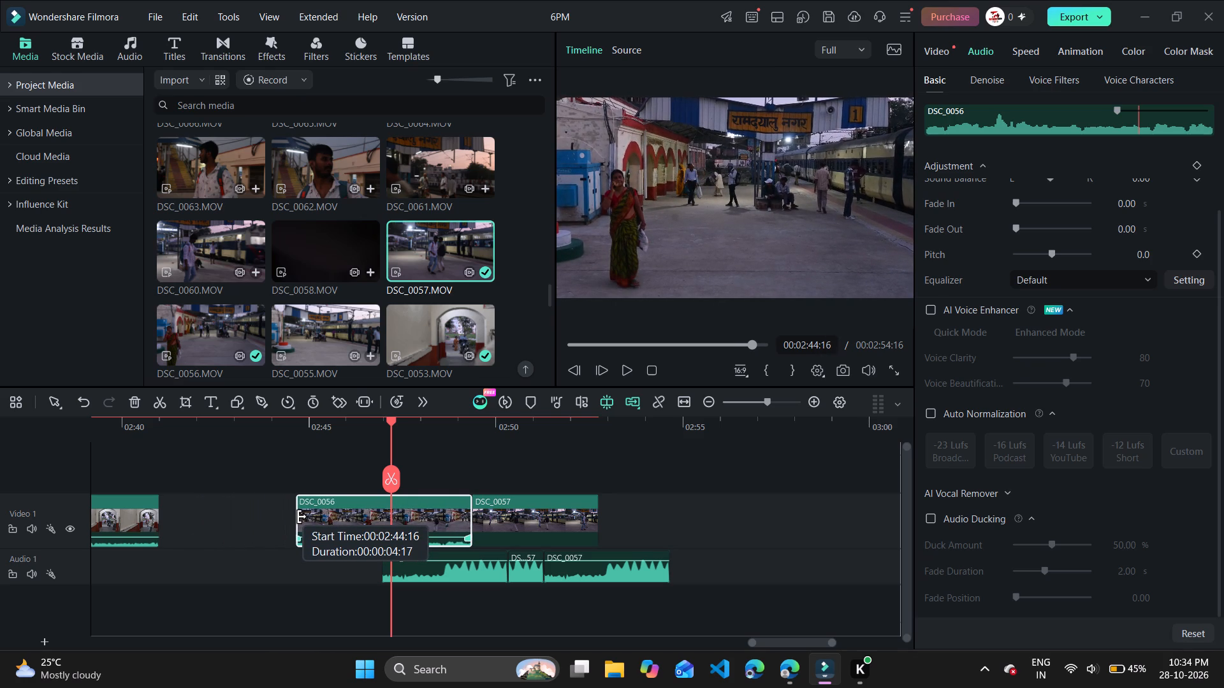
left_click_drag(302, 517, 316, 515)
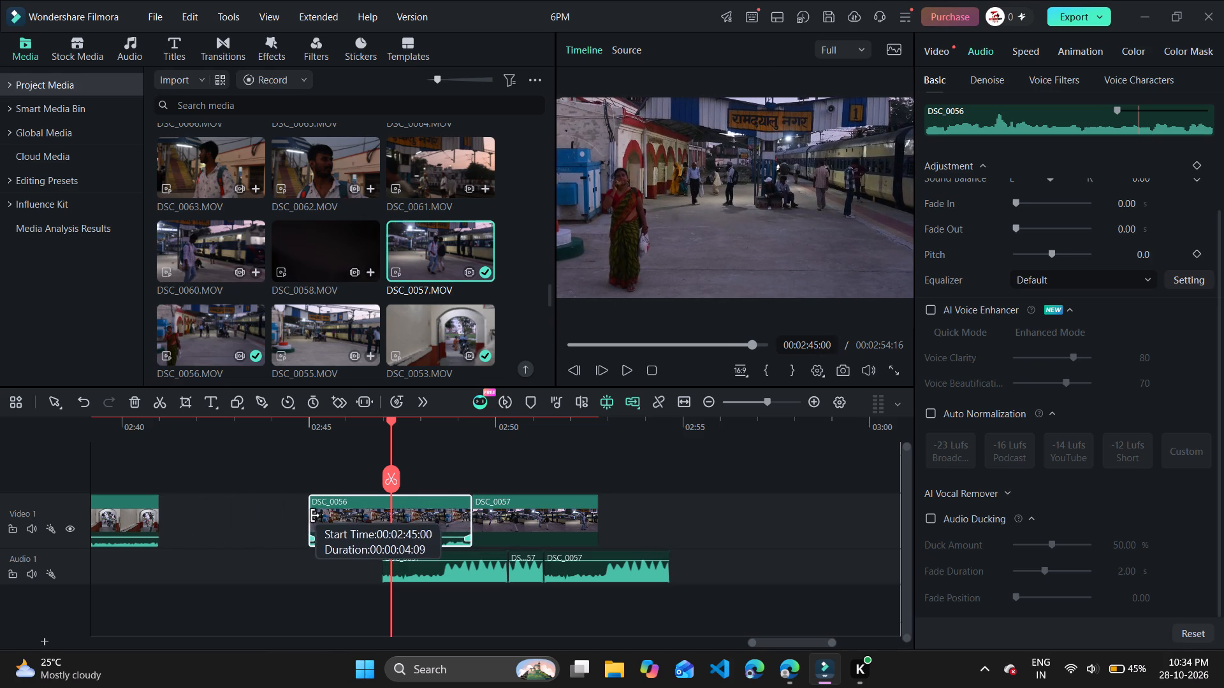
left_click_drag(316, 515, 323, 513)
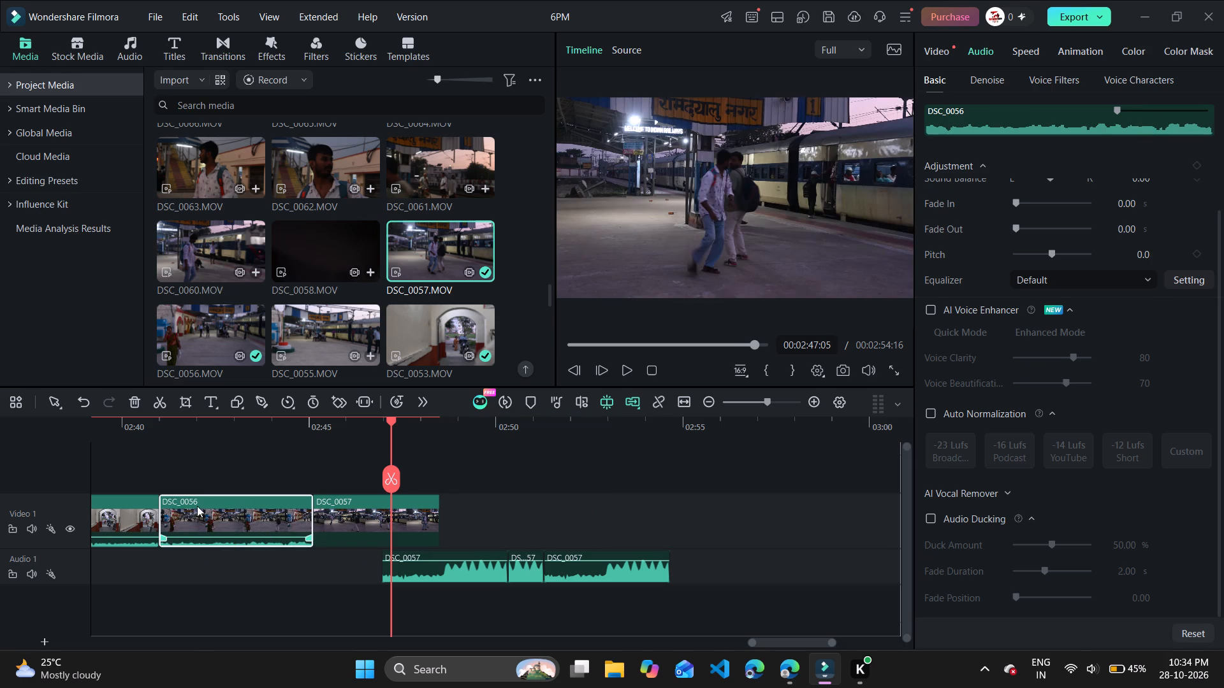
Play the timeline from near the end of DSC_0053 through the shortened DSC_0056 and DSC_0057 to check the cuts.
left_click(109, 436)
key("space")
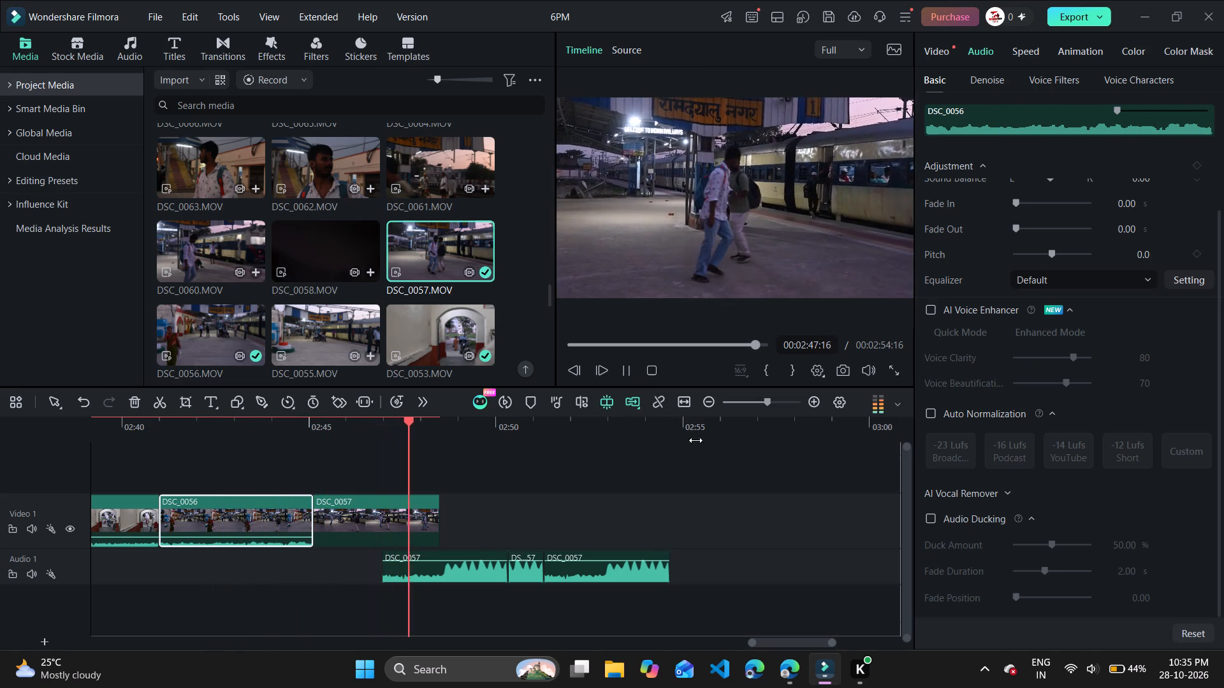
left_click(623, 371)
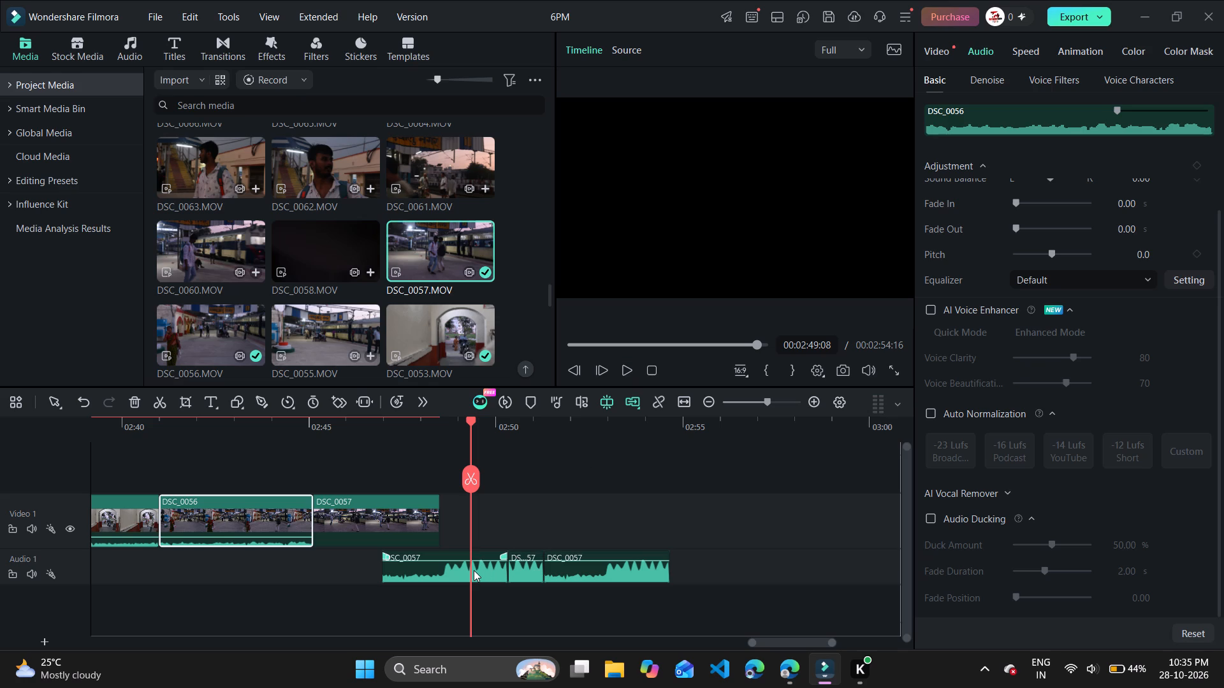
Move the three DSC_0057 audio pieces earlier in sequence from the start of DSC_0056, placing the short middle piece on Audio 2.
left_click_drag(474, 568, 383, 596)
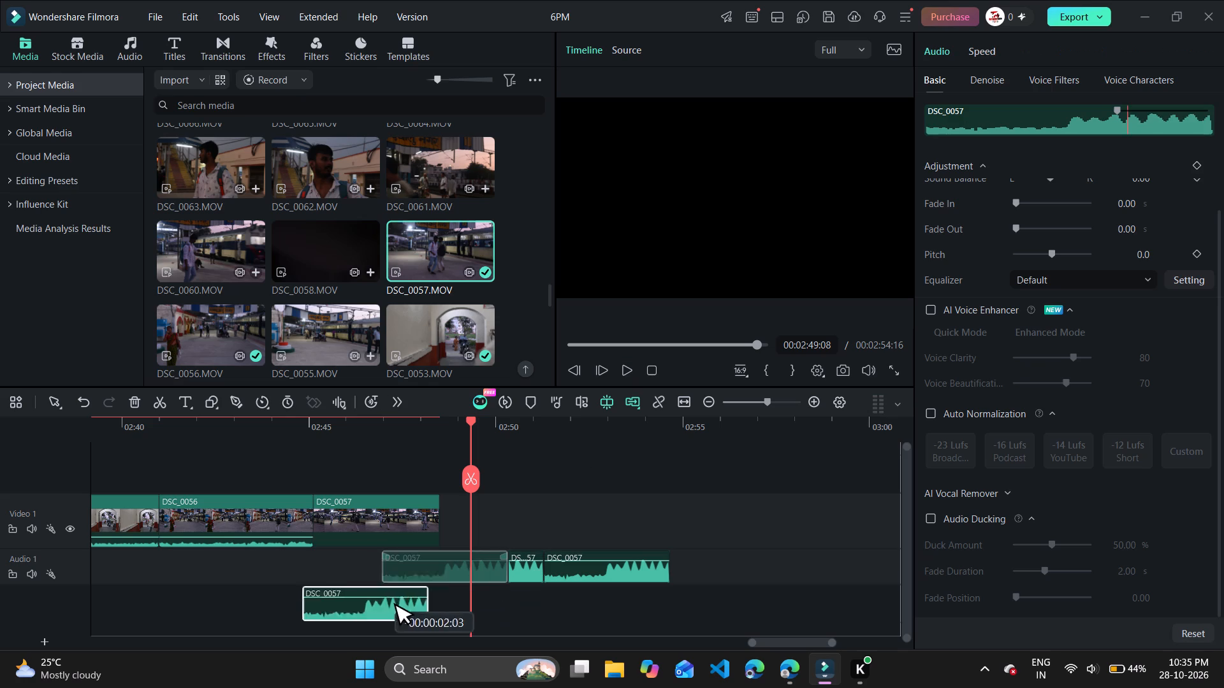
left_click_drag(383, 596, 247, 563)
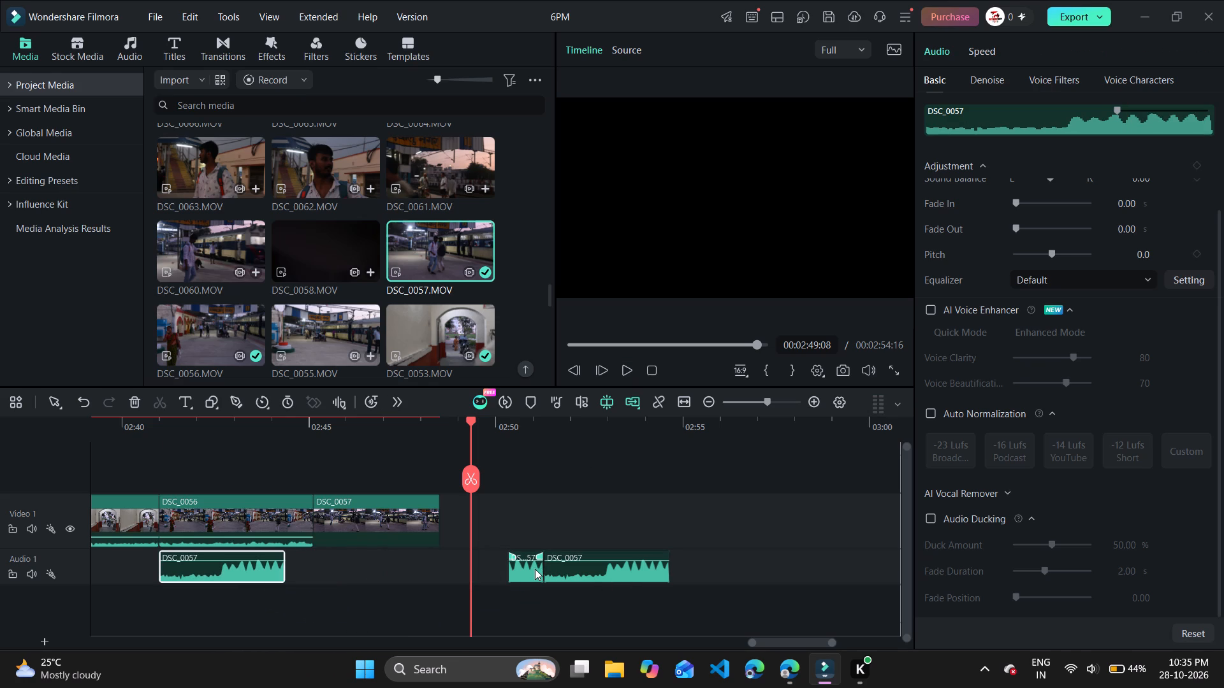
left_click_drag(532, 569, 310, 552)
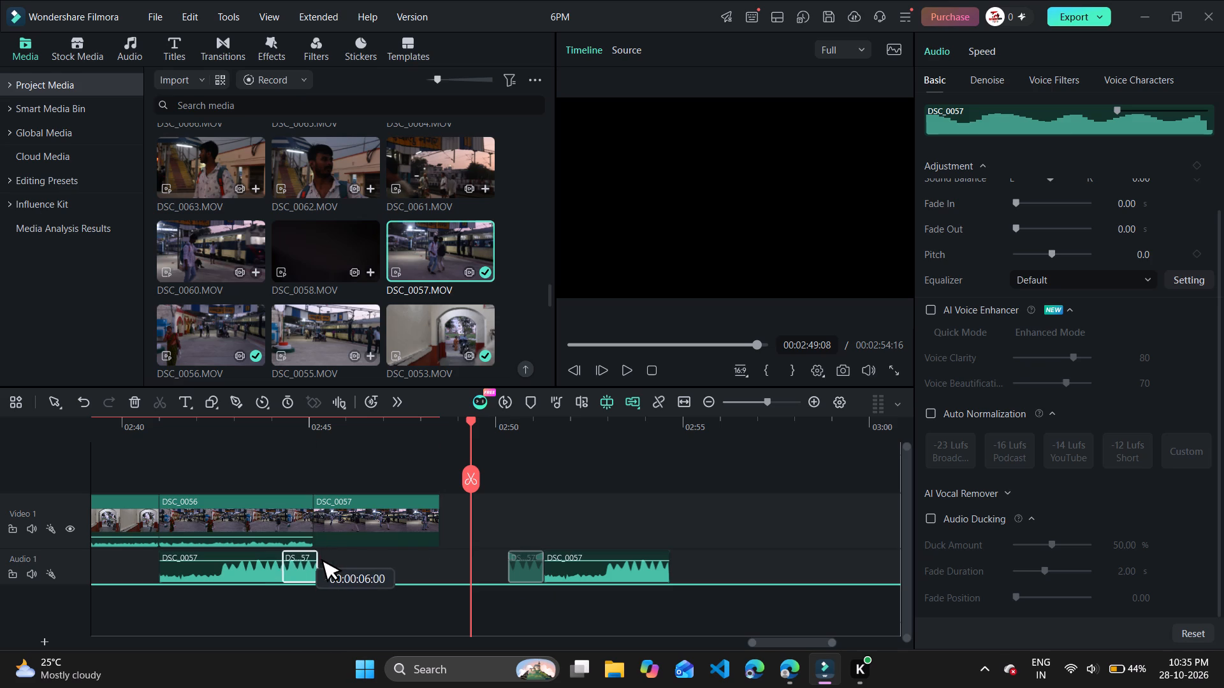
left_click_drag(310, 552, 307, 548)
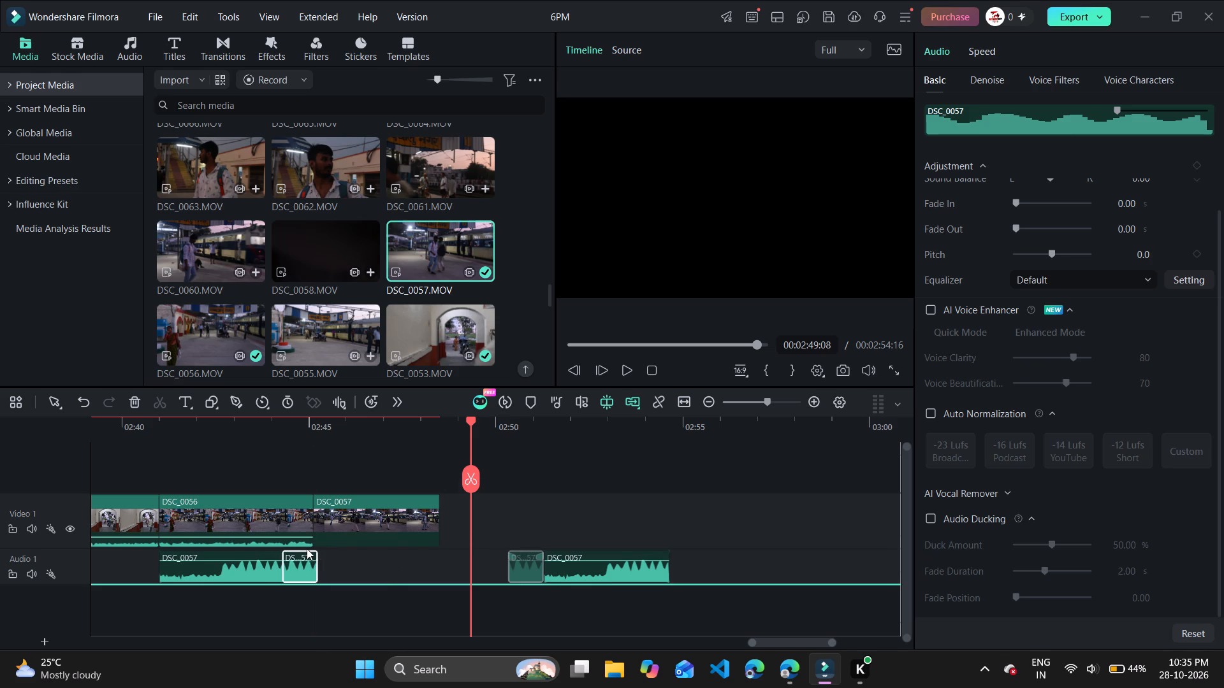
left_click_drag(609, 569, 485, 564)
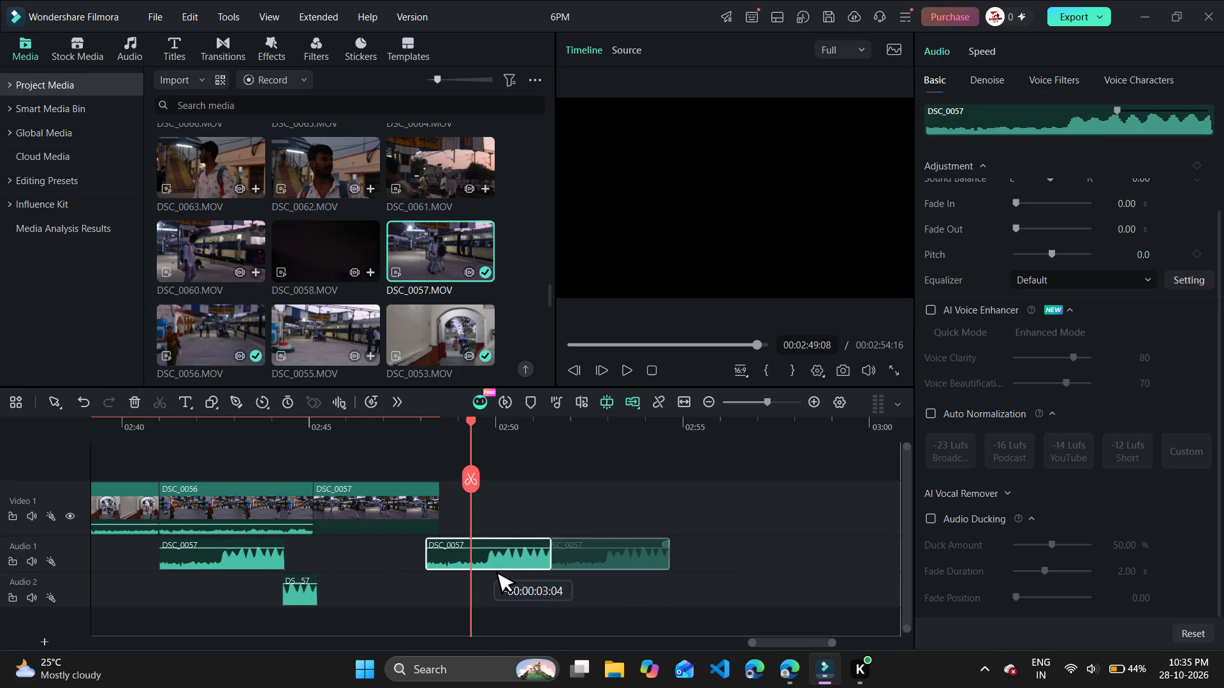
left_click_drag(485, 564, 386, 546)
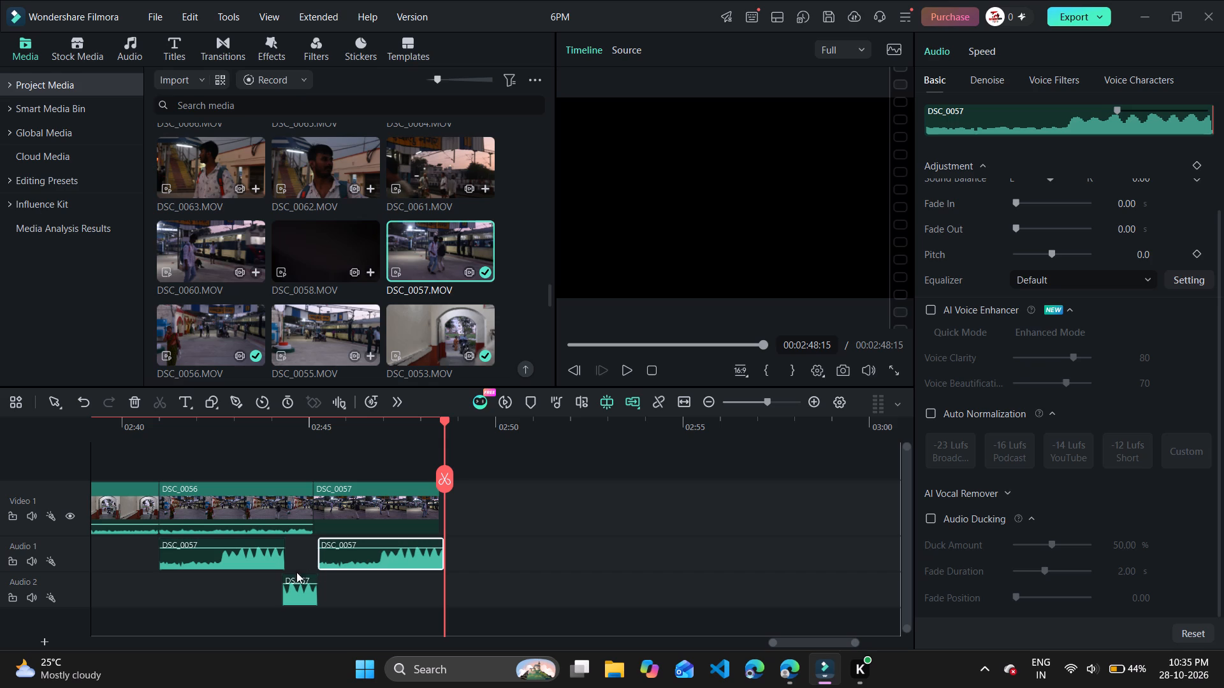
Set a 0.96 s fade-out on the short DSC_0057 audio piece on Audio 2.
left_click(268, 557)
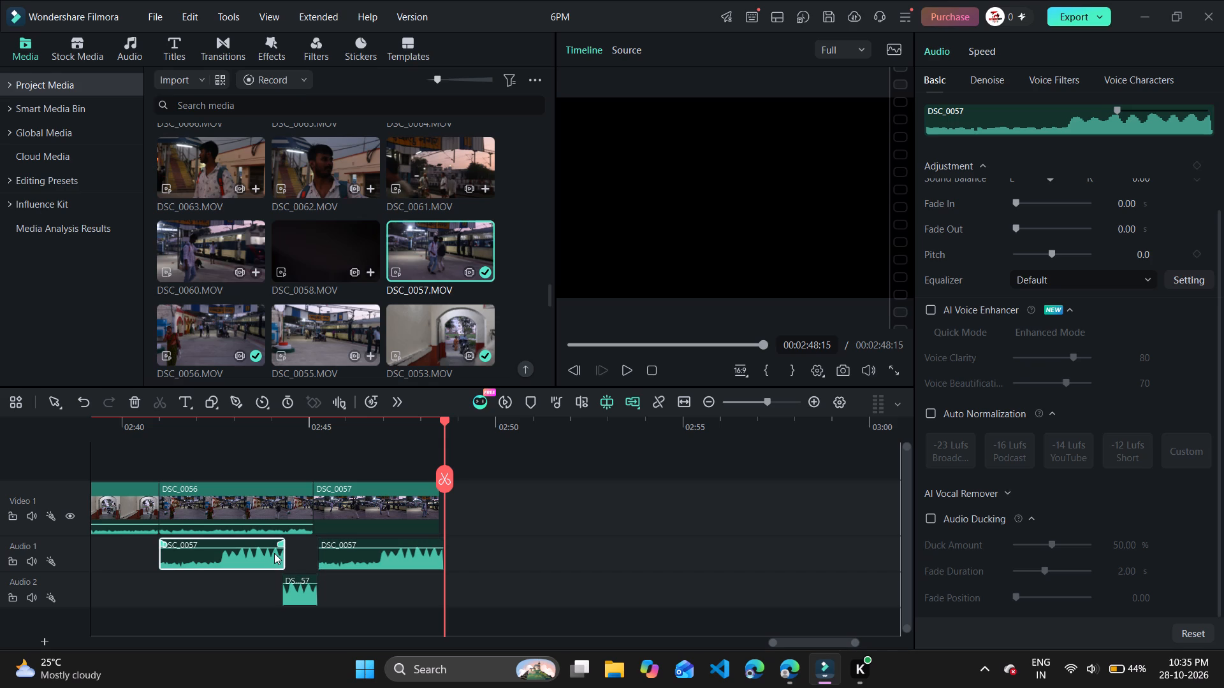
left_click(308, 593)
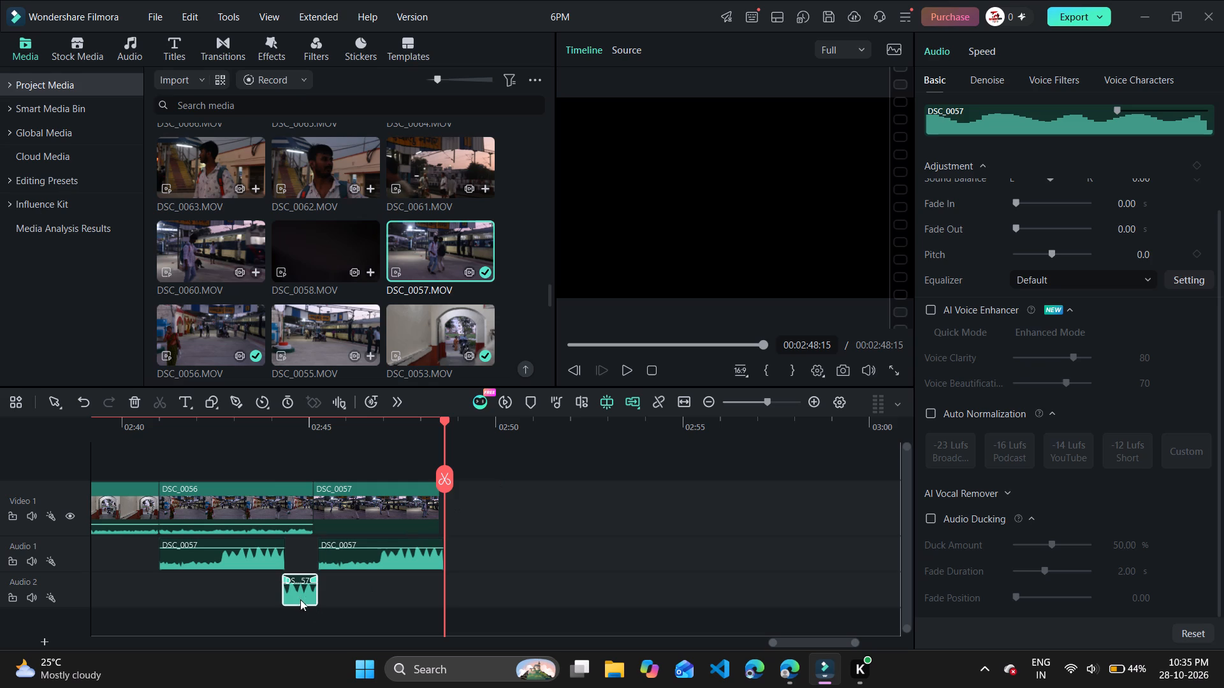
double_click(296, 590)
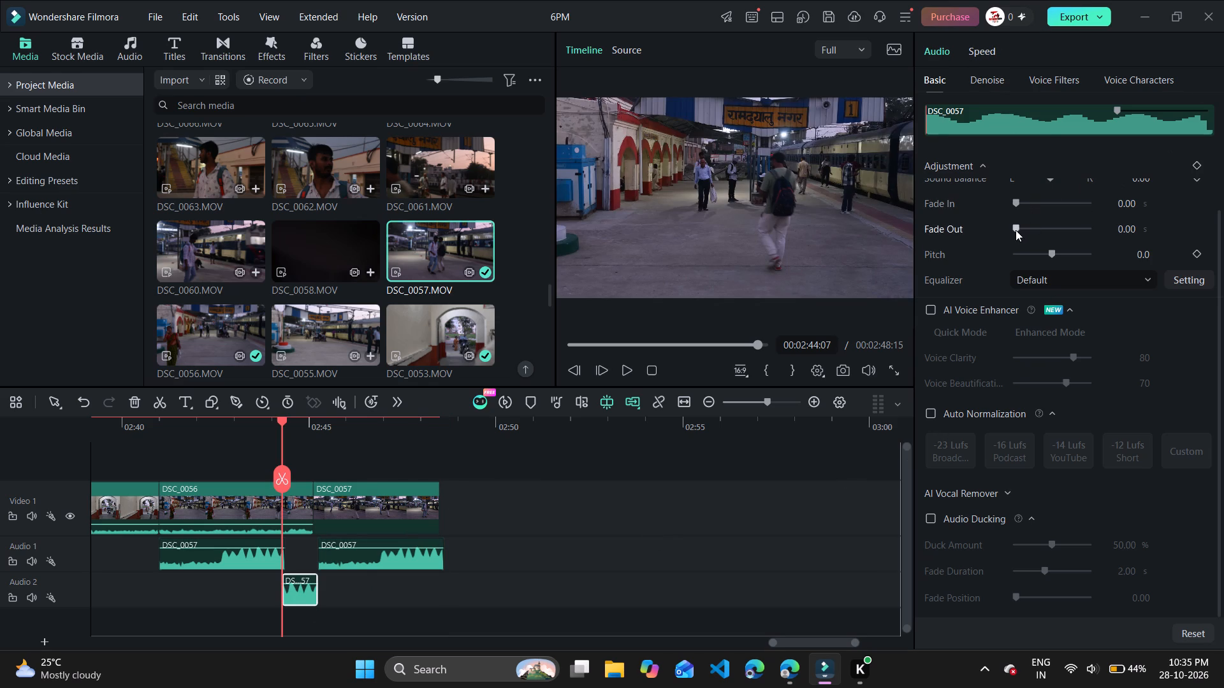
left_click_drag(1014, 227, 1032, 227)
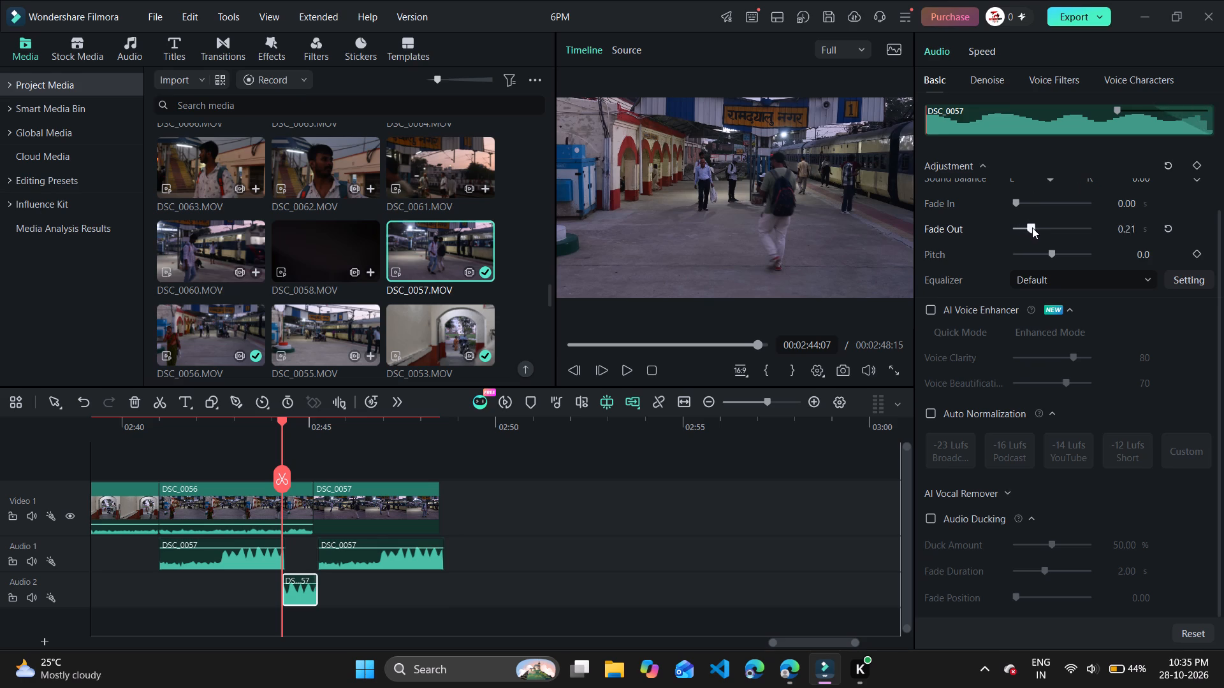
left_click_drag(1032, 227, 1116, 229)
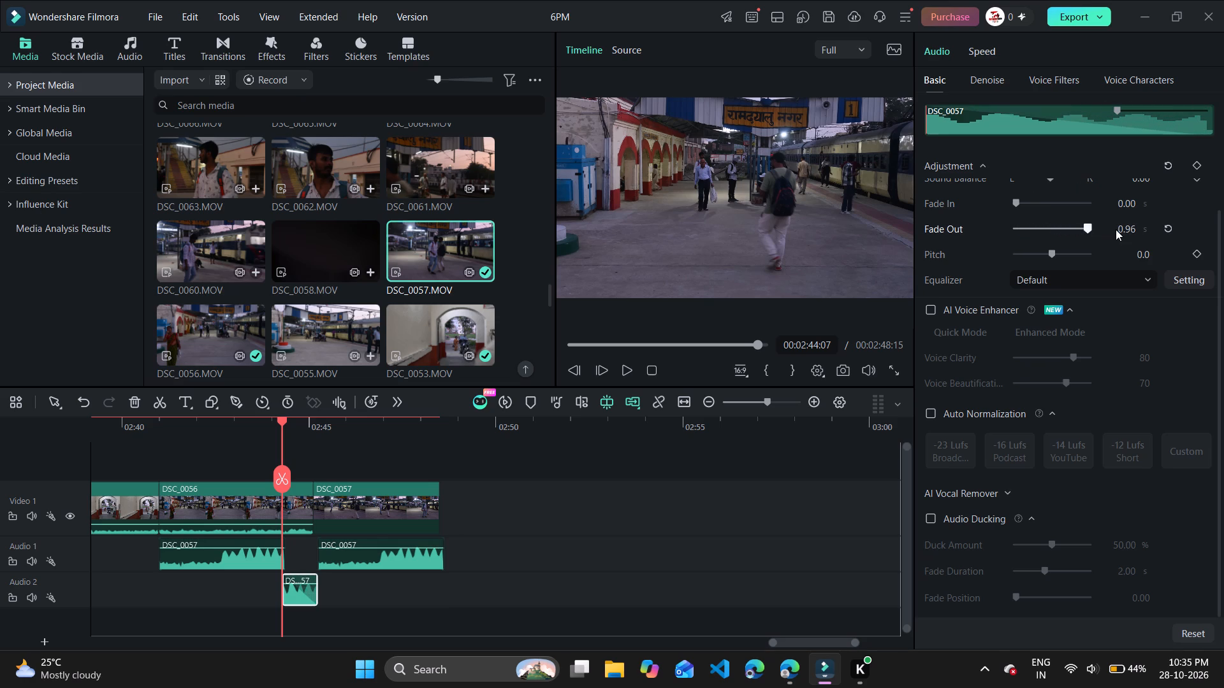
left_click_drag(1116, 229, 1107, 230)
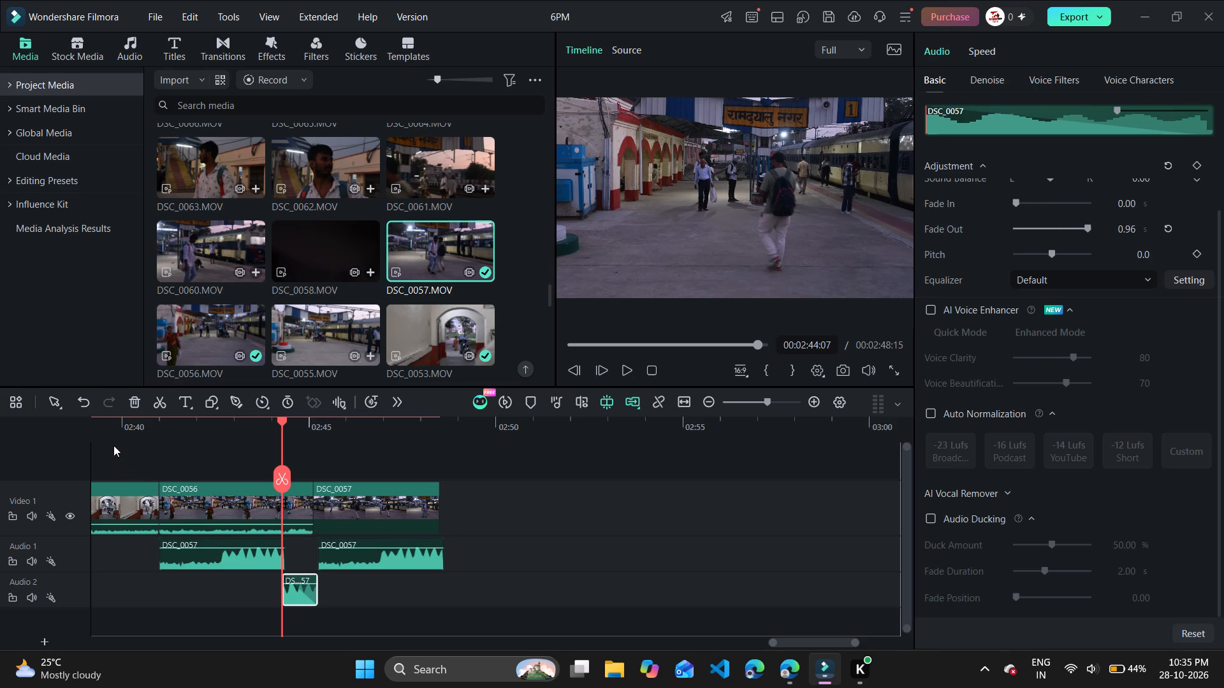
Play the timeline from about 00:02:39, near the end of DSC_0053, to check the repositioned and faded DSC_0057 audio.
left_click(113, 445)
left_click(117, 442)
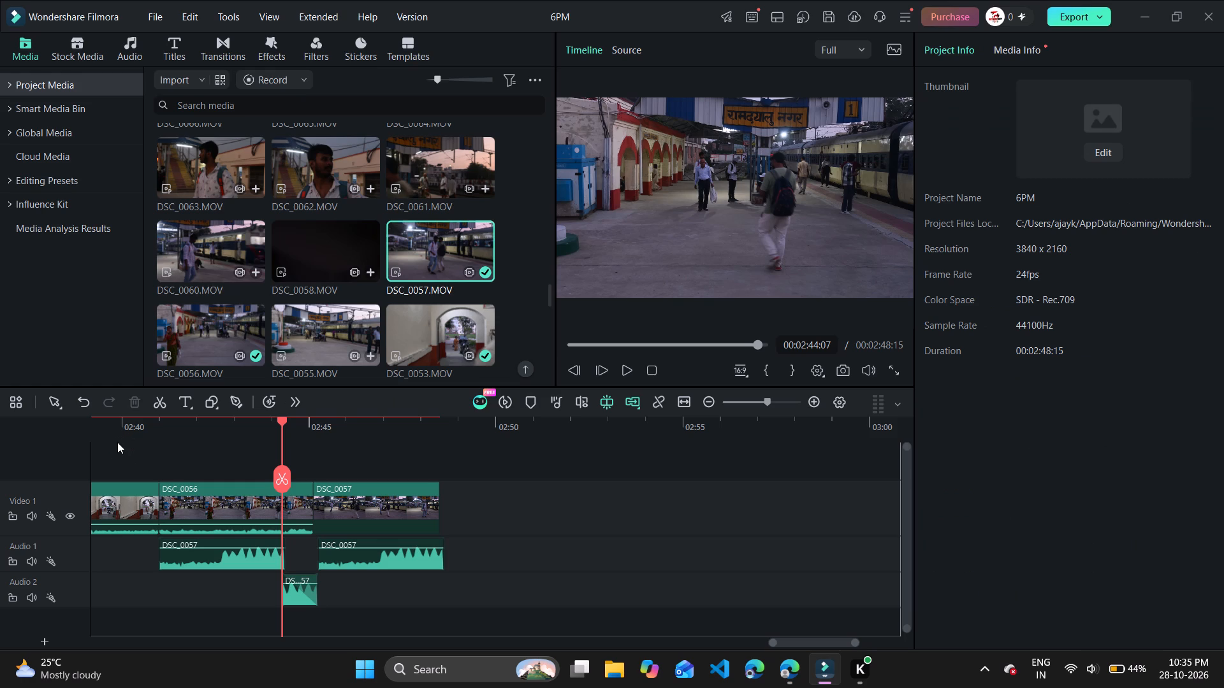
left_click(119, 438)
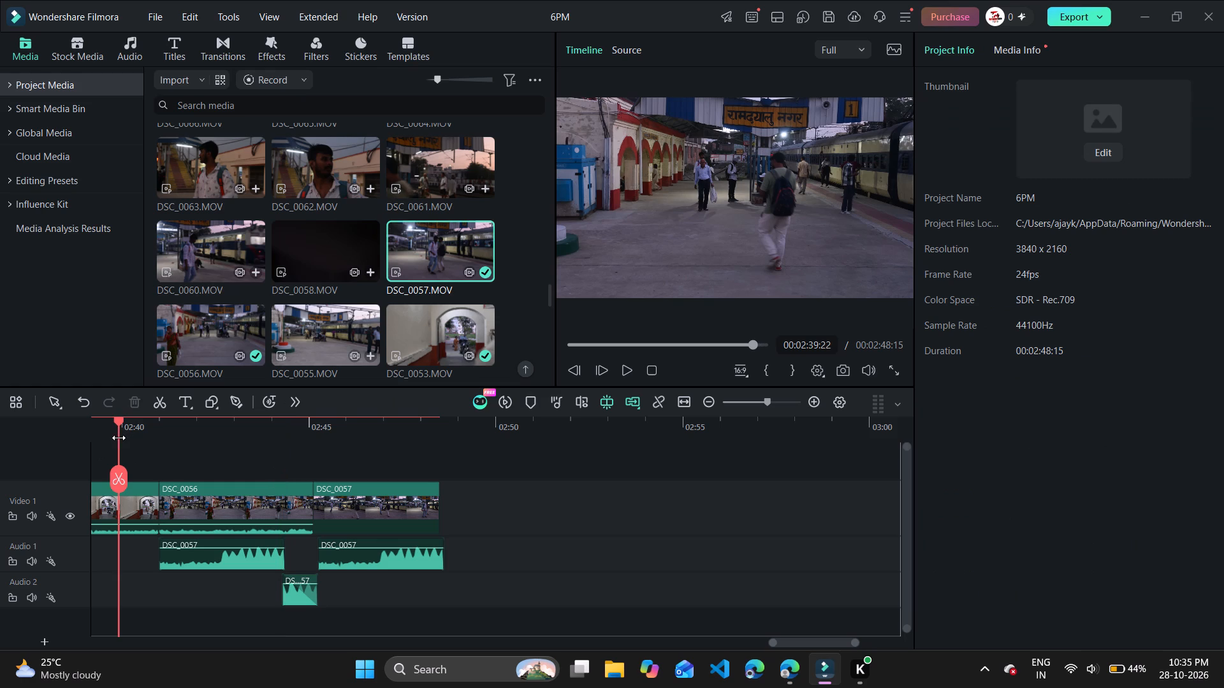
key("Left")
key("Left")
key("Left")
key("Left")
key("Left")
key("Left")
key("Left")
key("Left")
key("Left")
key("Left")
key("Left")
key("Left")
key("Left")
key("Left")
key("Left")
key("Left")
key("Left")
key("Left")
key("Left")
key("Left")
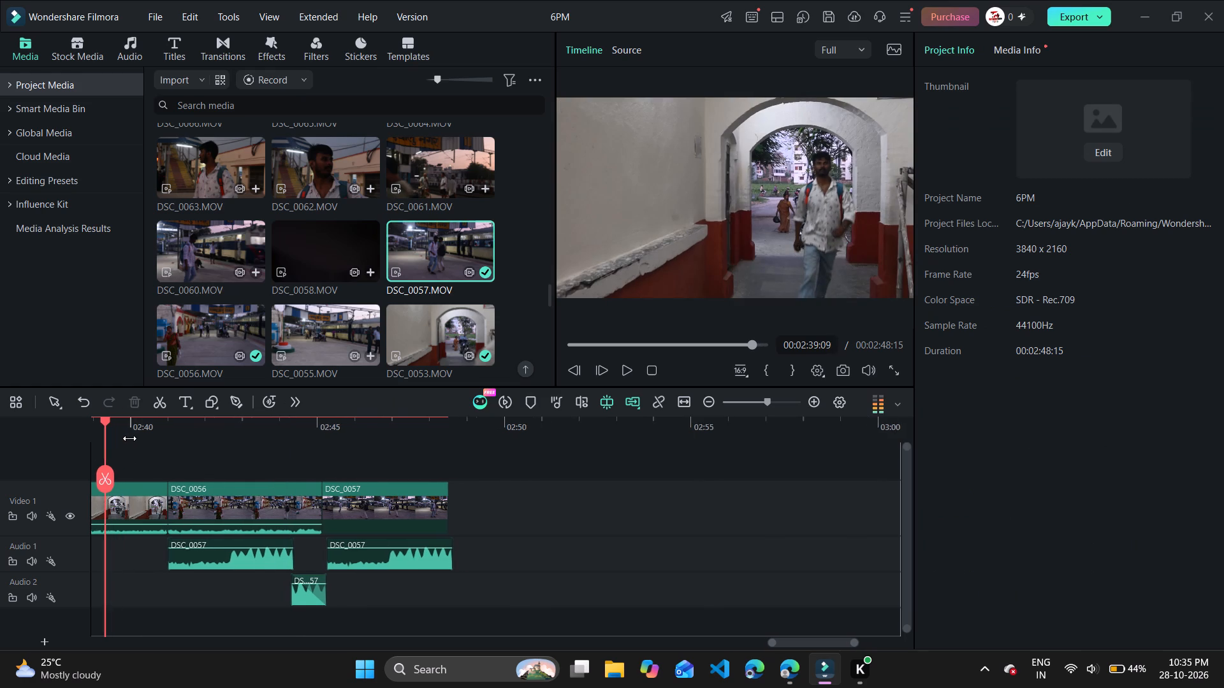
key("space")
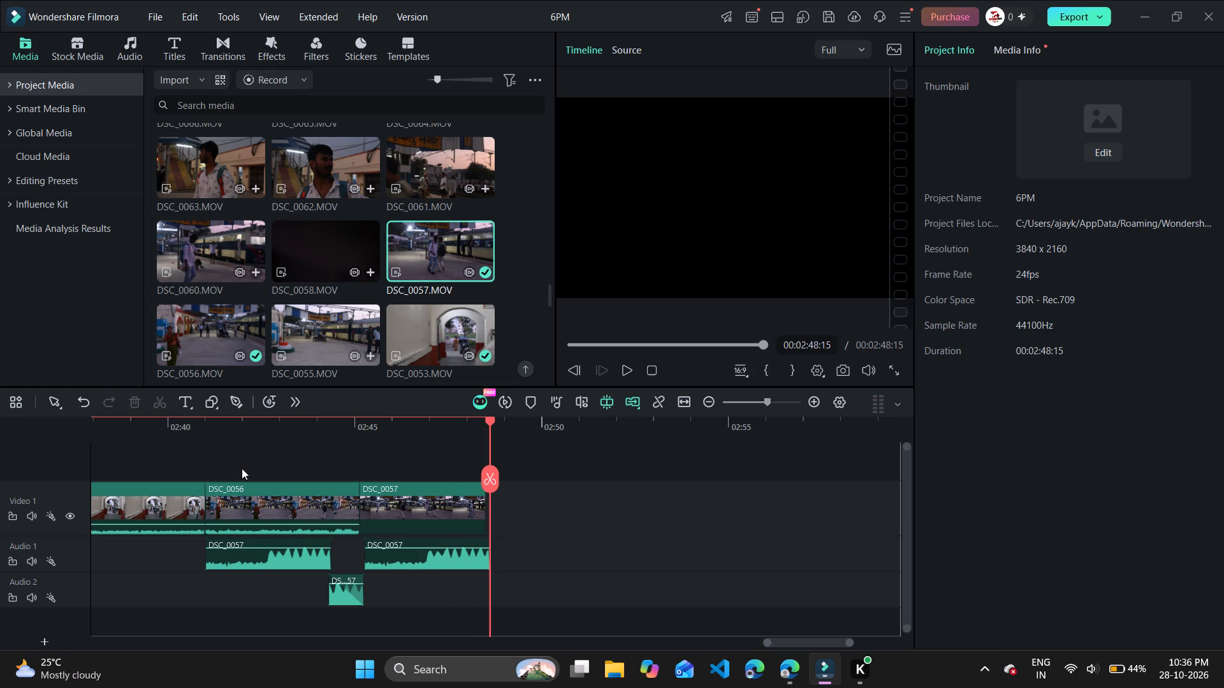
left_click(106, 440)
key("space")
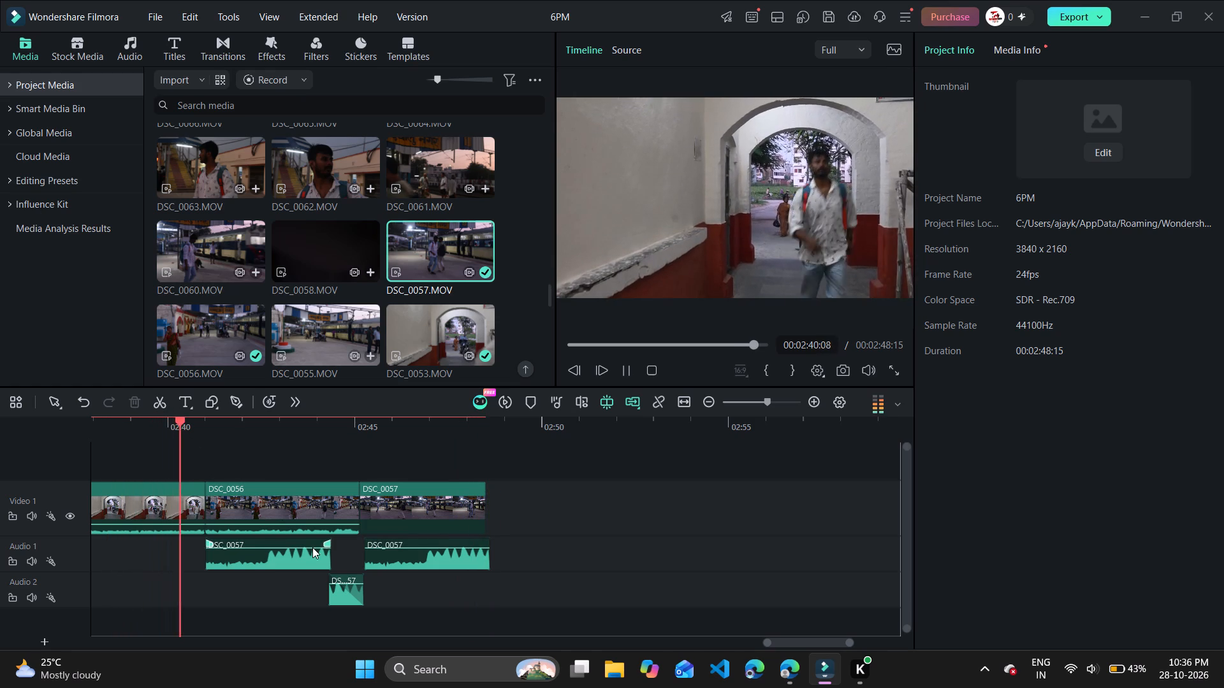
key("space")
Raise the volume of the first DSC_0057 audio piece on Audio 1, under DSC_0056, to 20 dB.
left_click(294, 557)
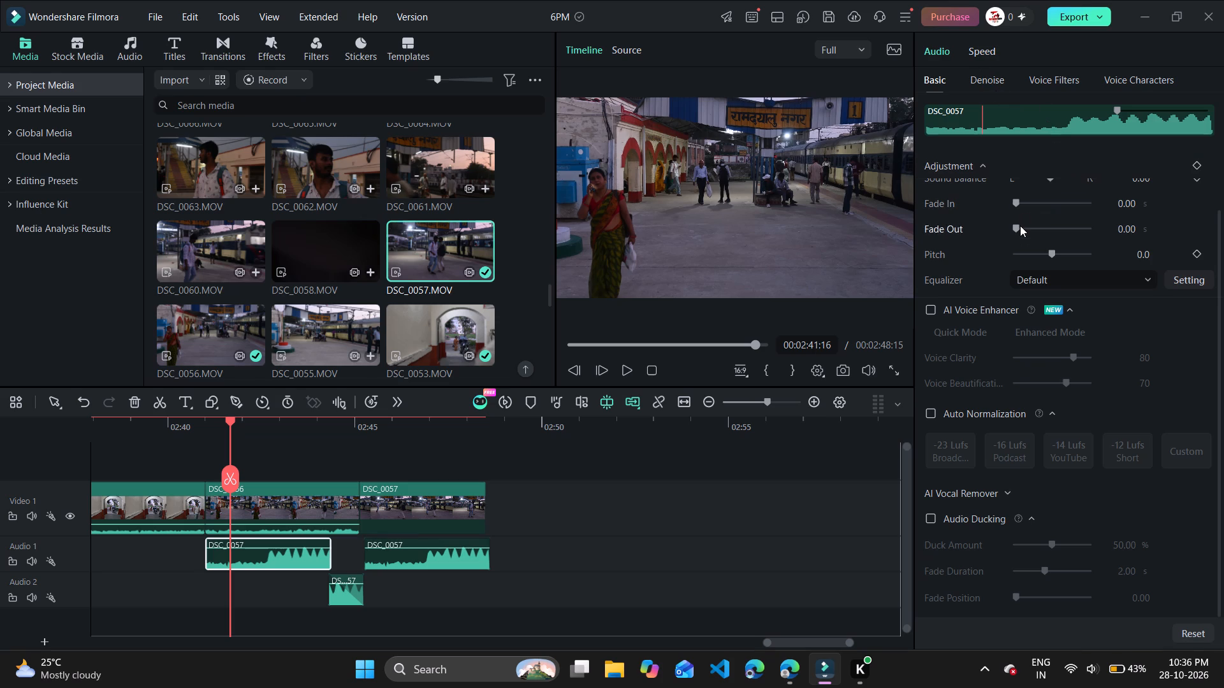
scroll(1012, 276, "up", 7)
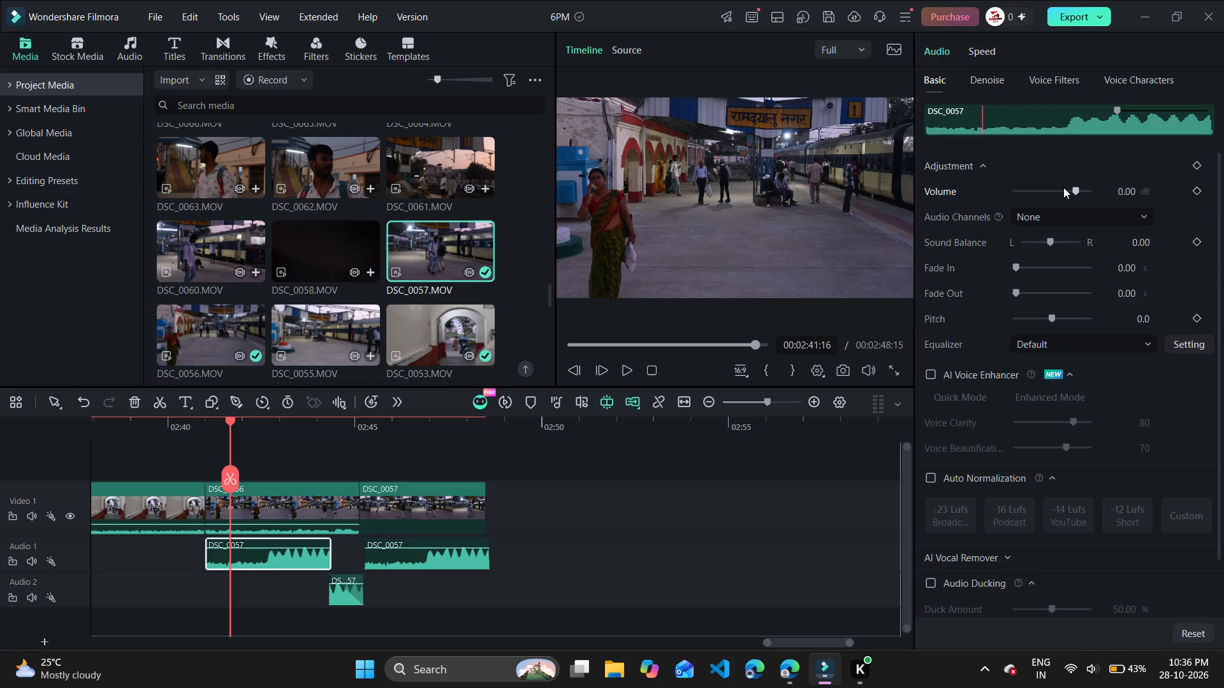
left_click_drag(1075, 189, 1088, 189)
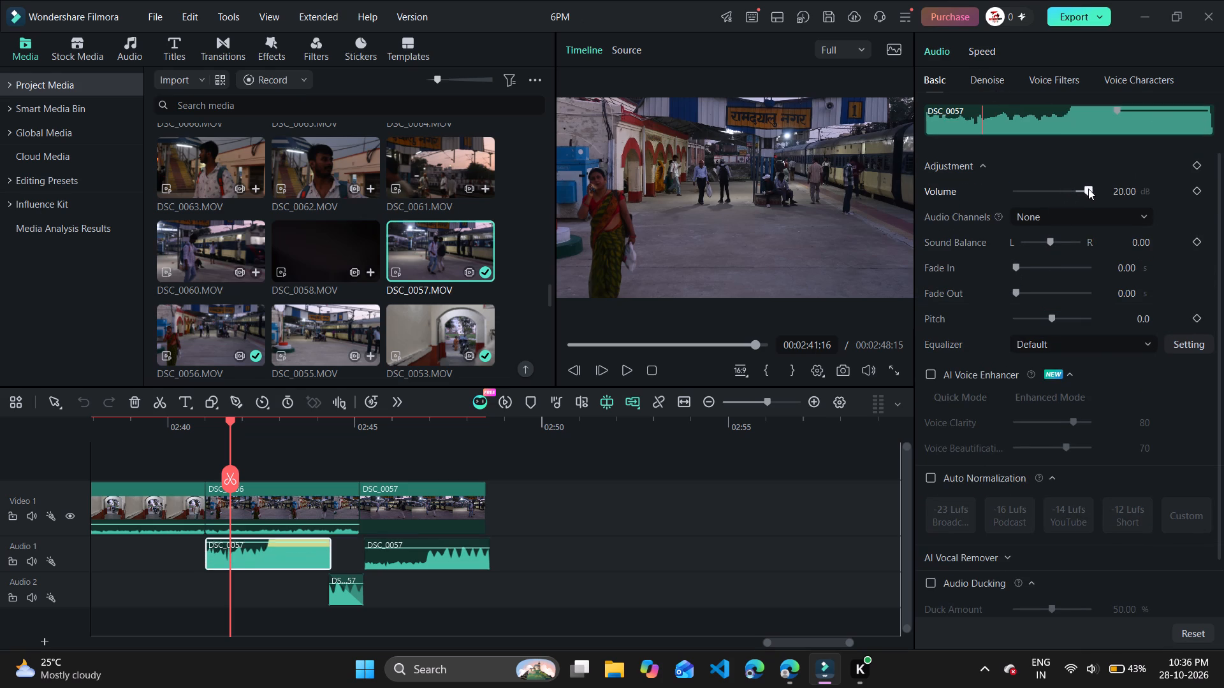
left_click_drag(1088, 189, 1098, 194)
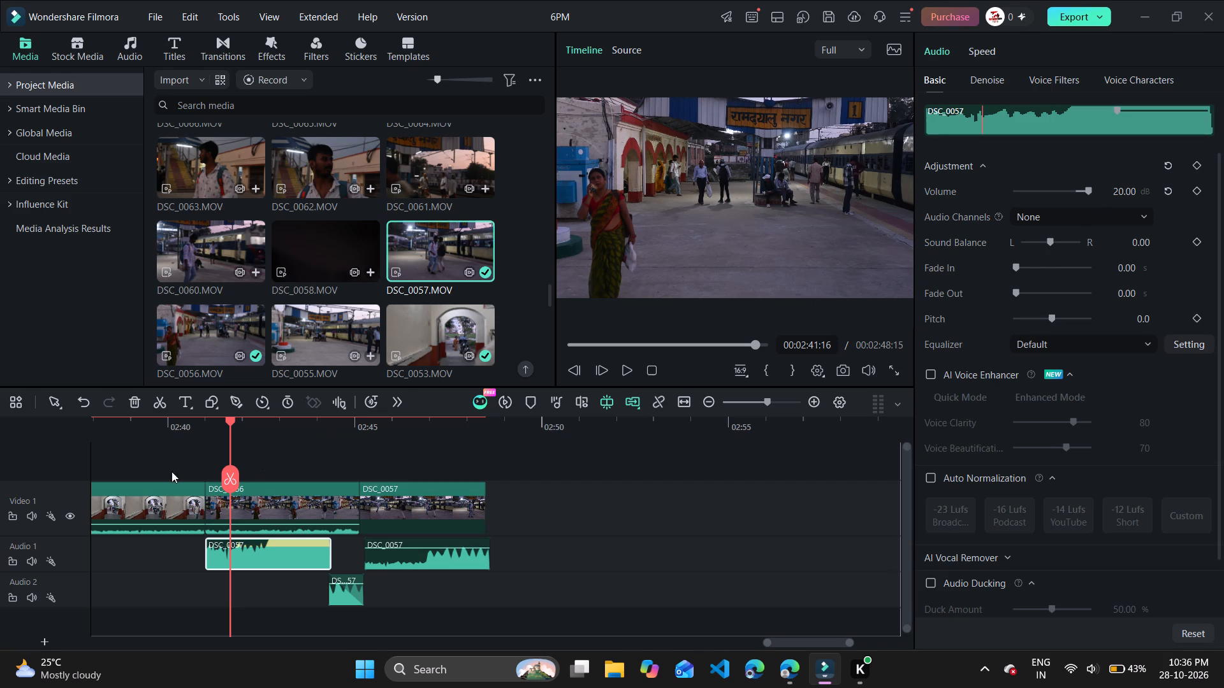
Play the timeline from about 00:02:38 through DSC_0056 into DSC_0057 to check the louder audio.
left_click(96, 435)
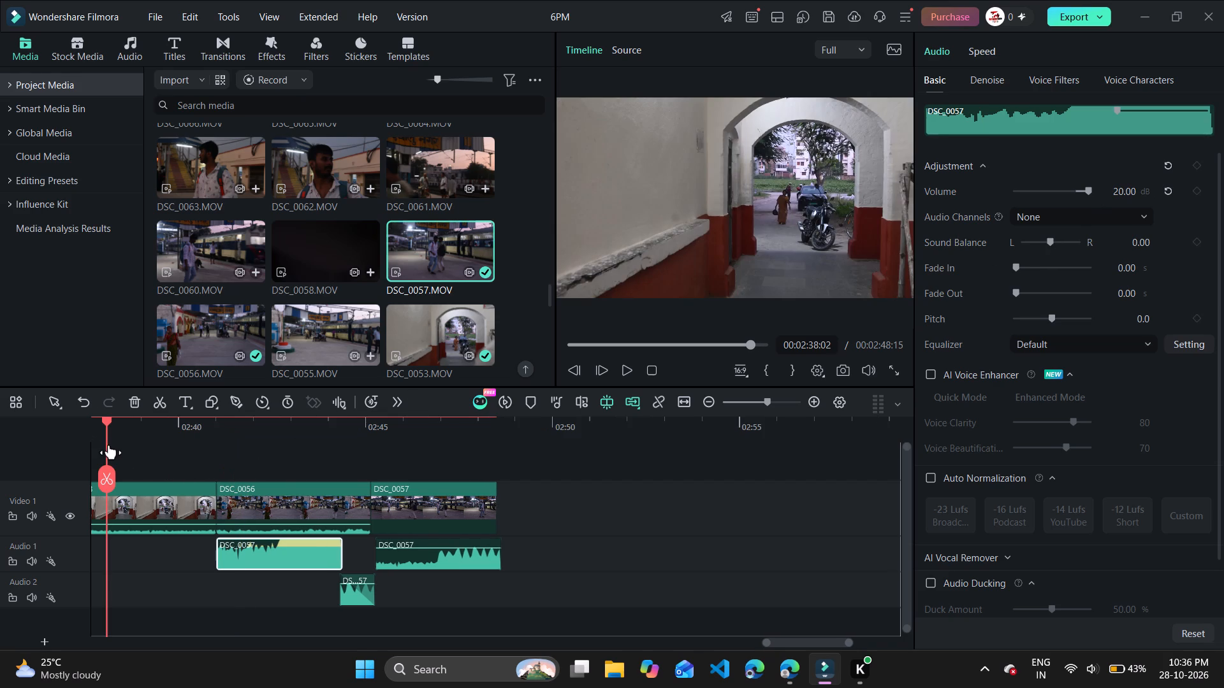
key("space")
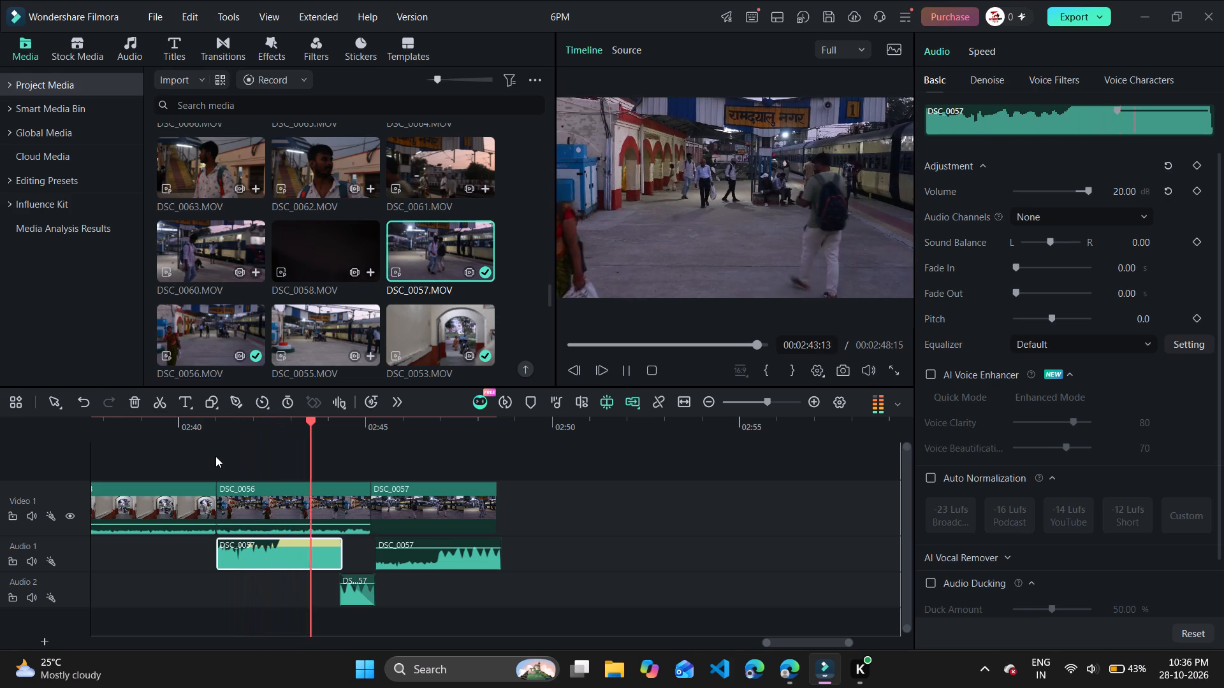
left_click(251, 556)
double_click(279, 554)
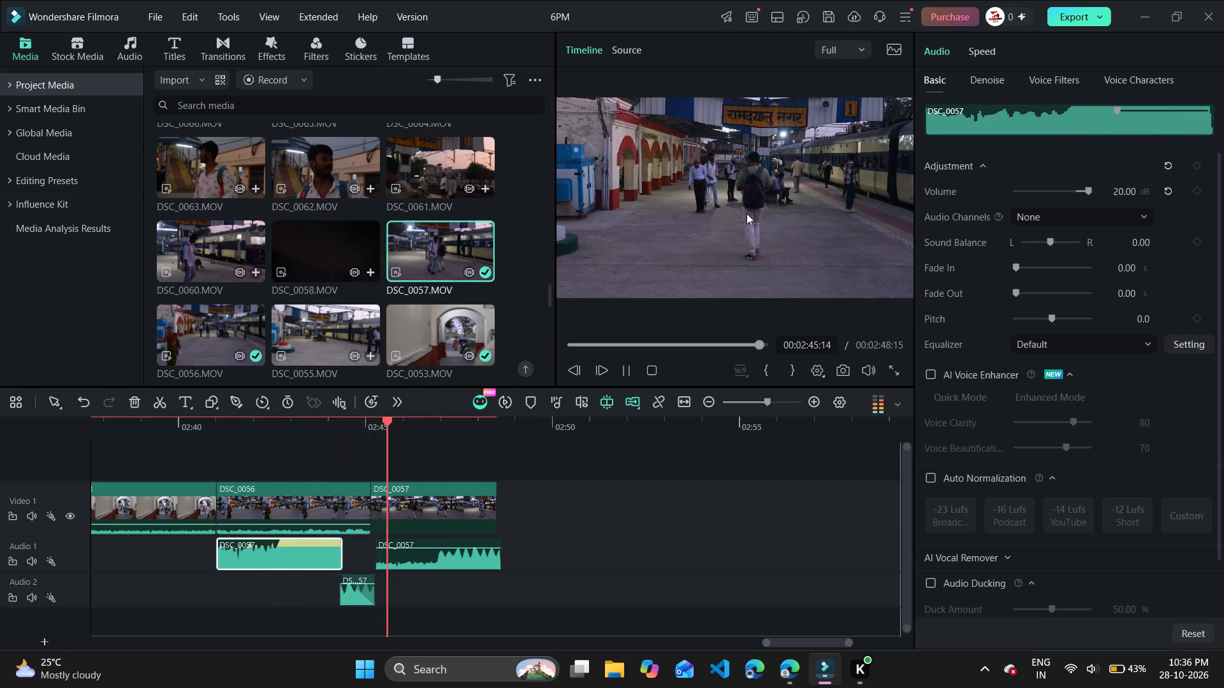
left_click(627, 371)
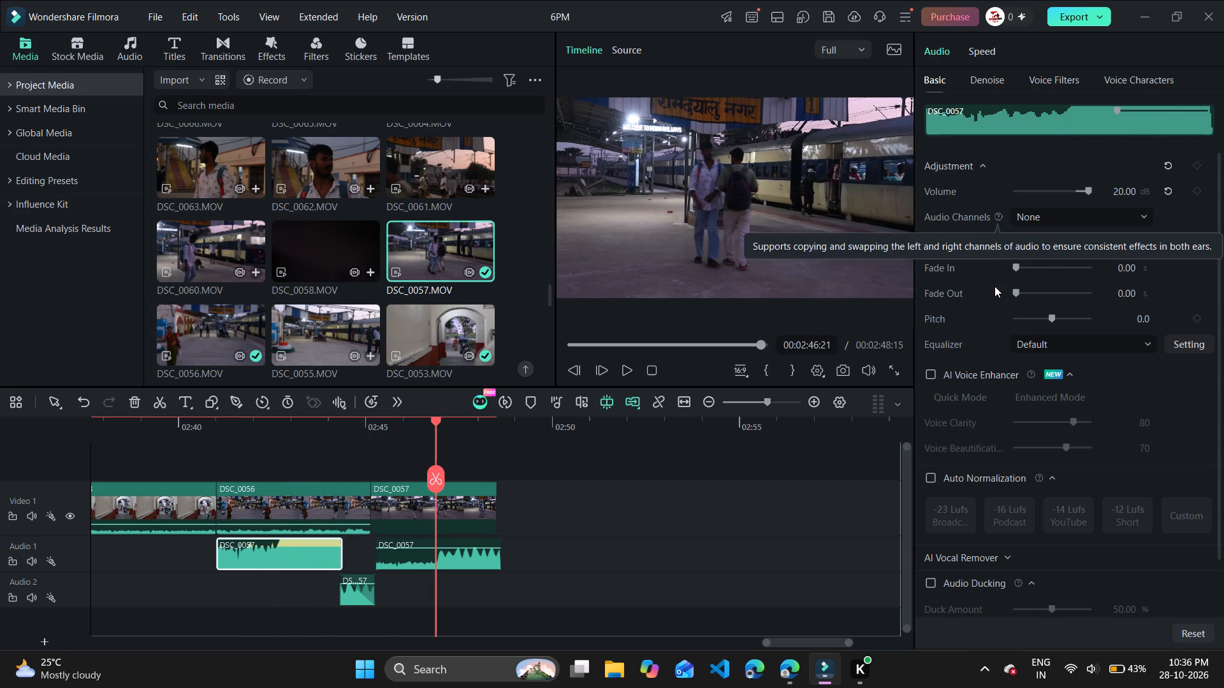
Set a 2.19 s fade-in on the first DSC_0057 audio piece on Audio 1, under DSC_0056.
left_click_drag(1019, 267, 1031, 266)
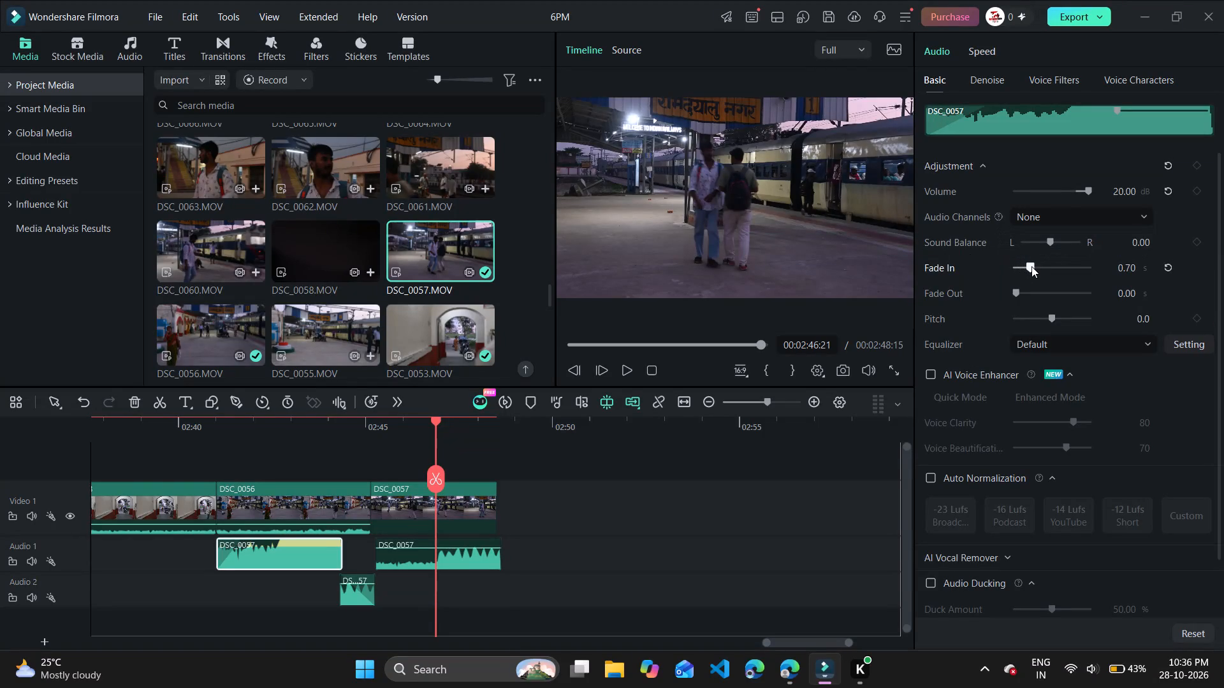
left_click_drag(1031, 266, 1037, 266)
left_click_drag(1037, 266, 1058, 263)
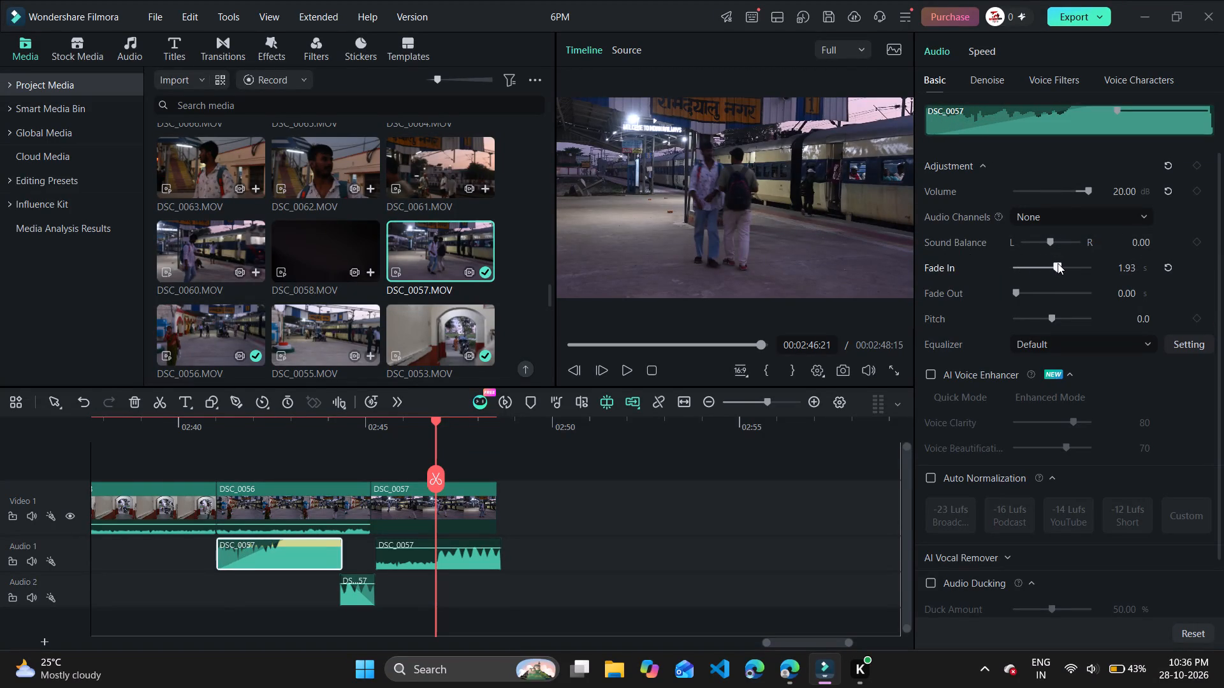
left_click_drag(1058, 263, 1063, 260)
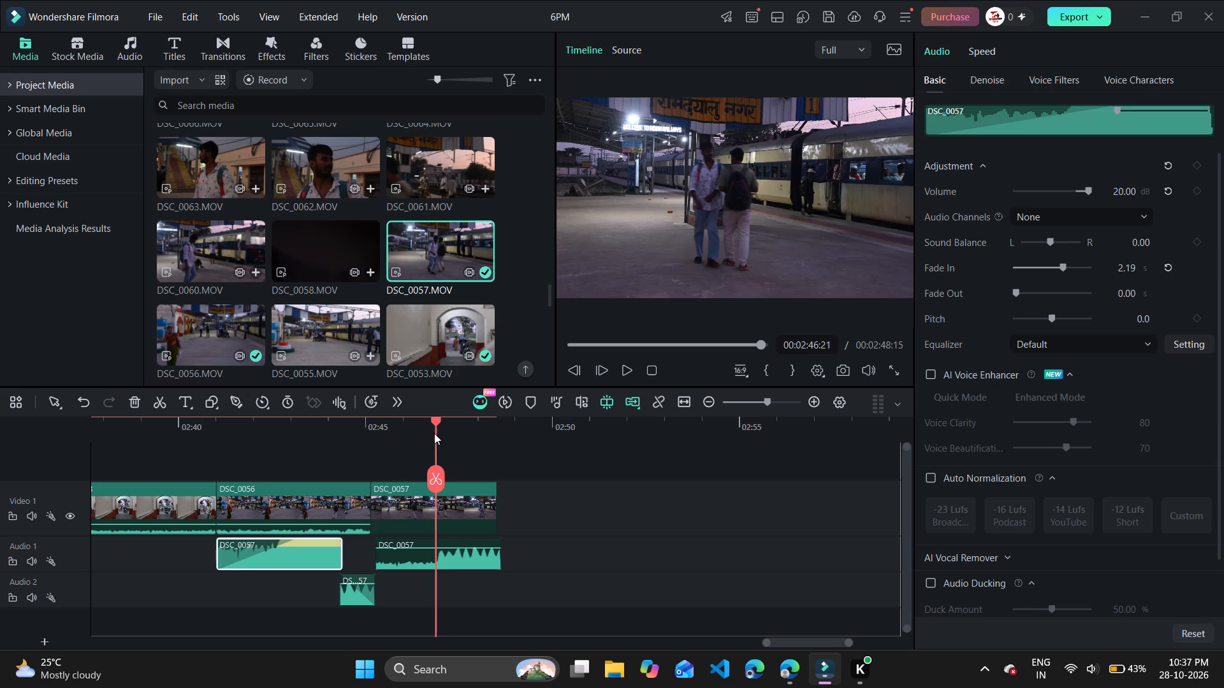
Raise the volume of the short DSC_0057 audio piece on Audio 2 to 20 dB.
left_click(353, 594)
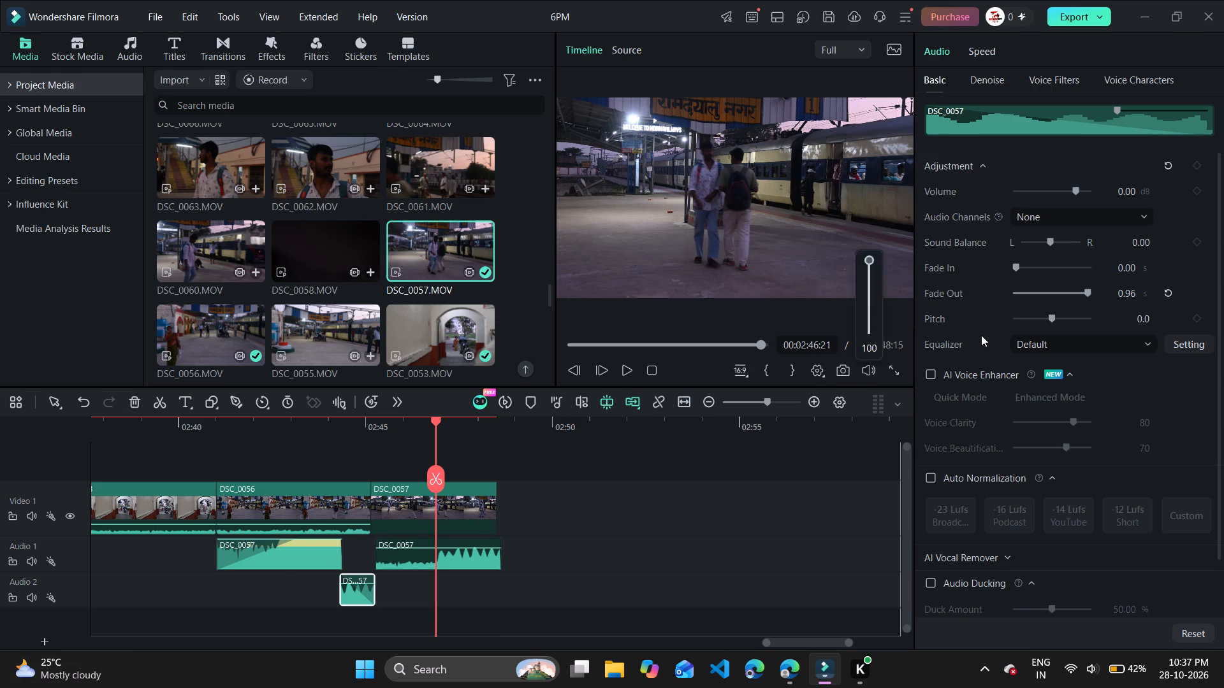
left_click_drag(1075, 187, 1088, 182)
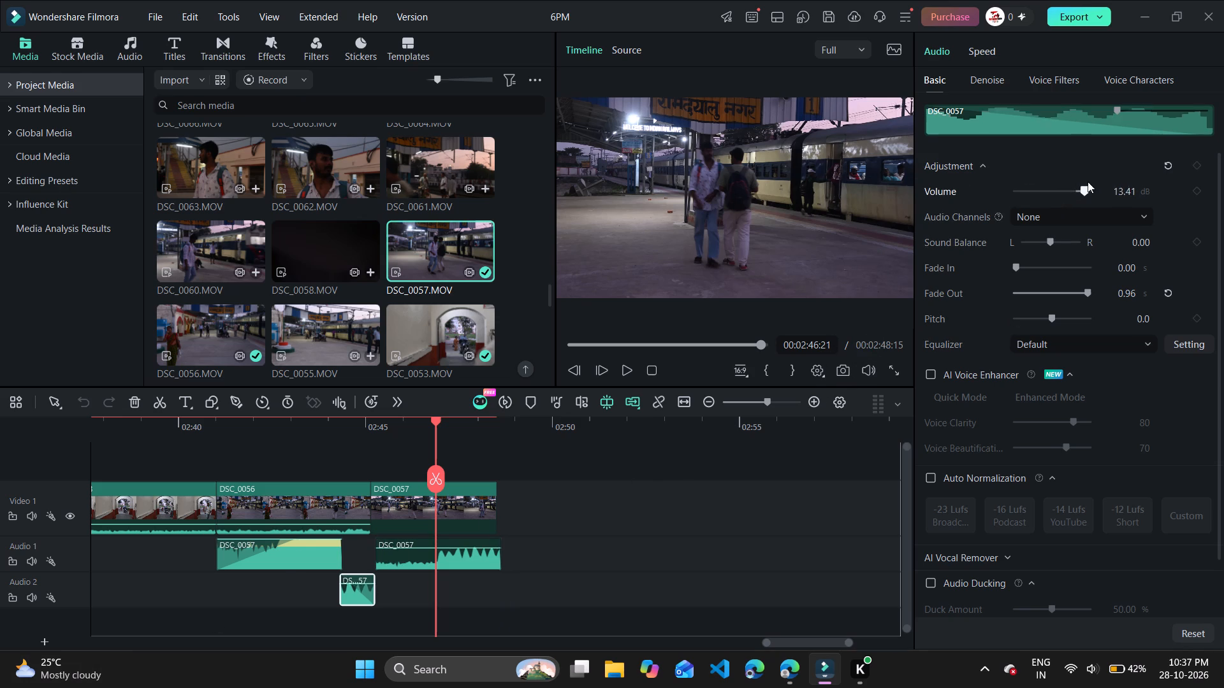
left_click_drag(1088, 182, 1094, 180)
Play the timeline from about 00:02:38 to the end to check the new fade-in and the louder Audio 2 piece.
left_click(114, 443)
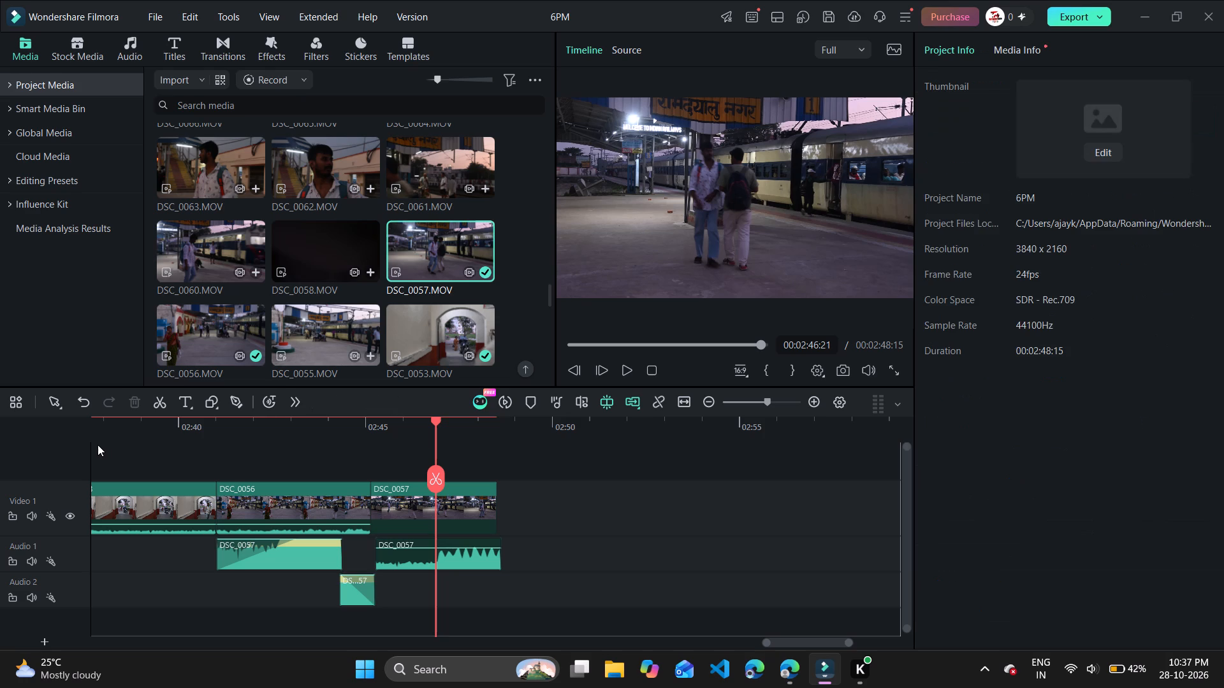
left_click(109, 437)
key("space")
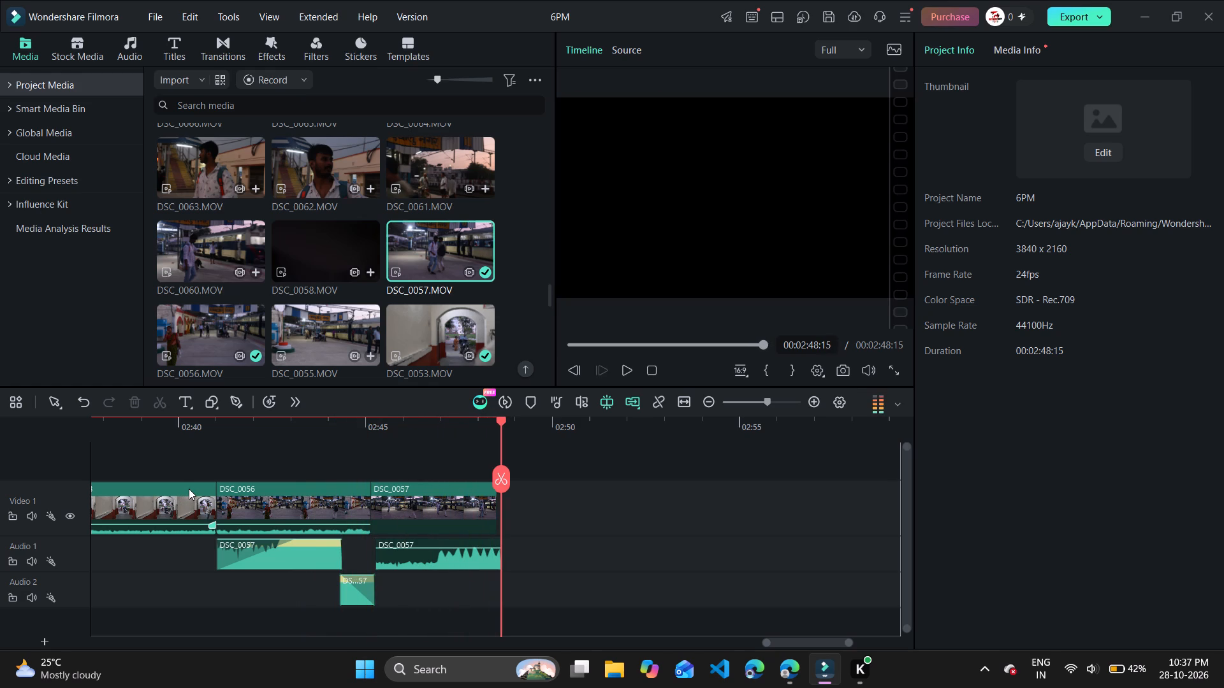
Shorten the fade-out of the short DSC_0057 audio piece on Audio 2 to 0.25 s.
left_click(443, 552)
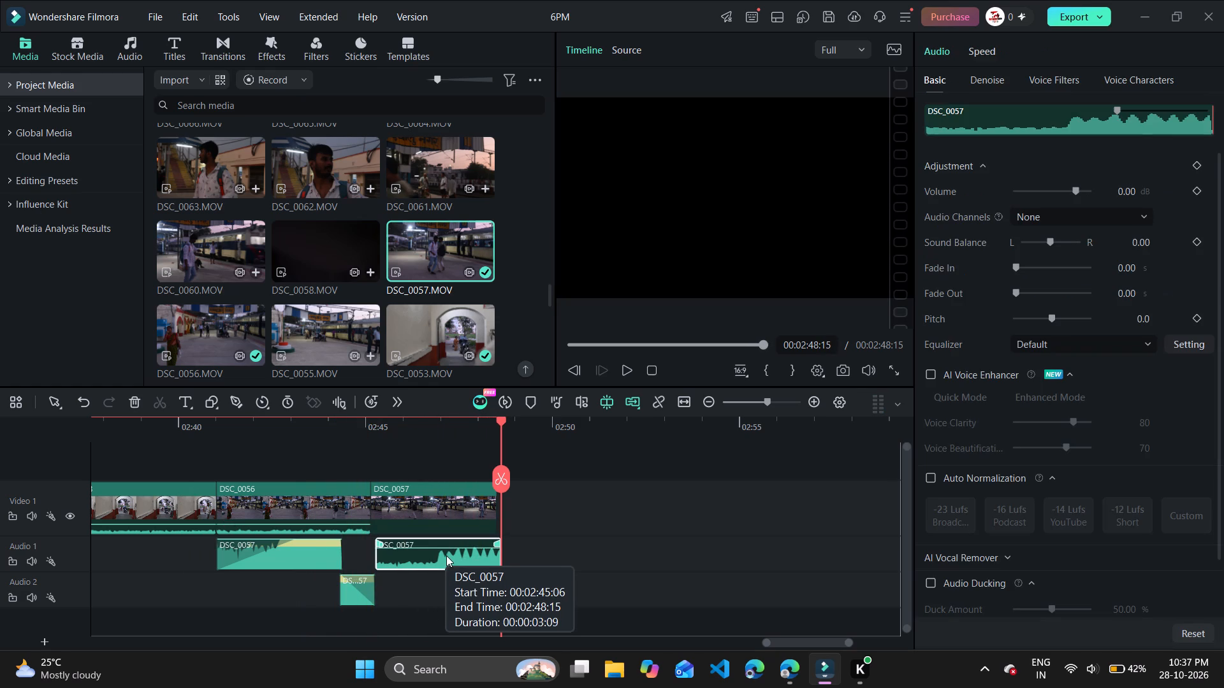
left_click(362, 596)
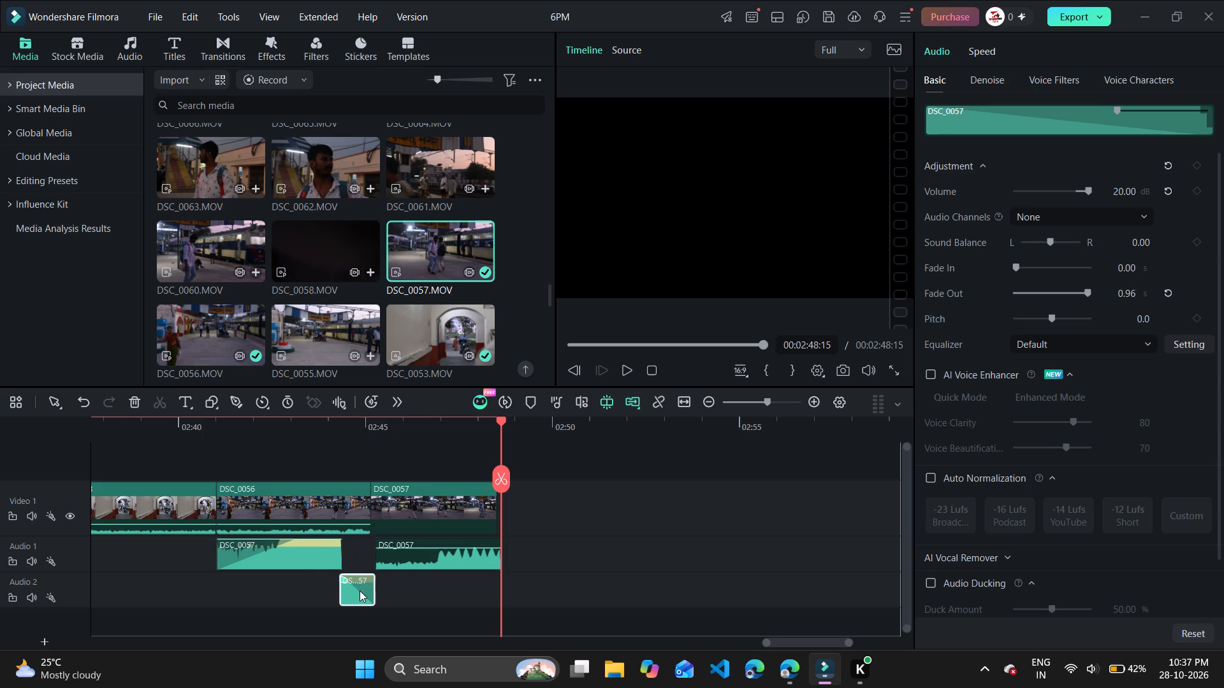
left_click(360, 591)
left_click_drag(1088, 289, 1042, 319)
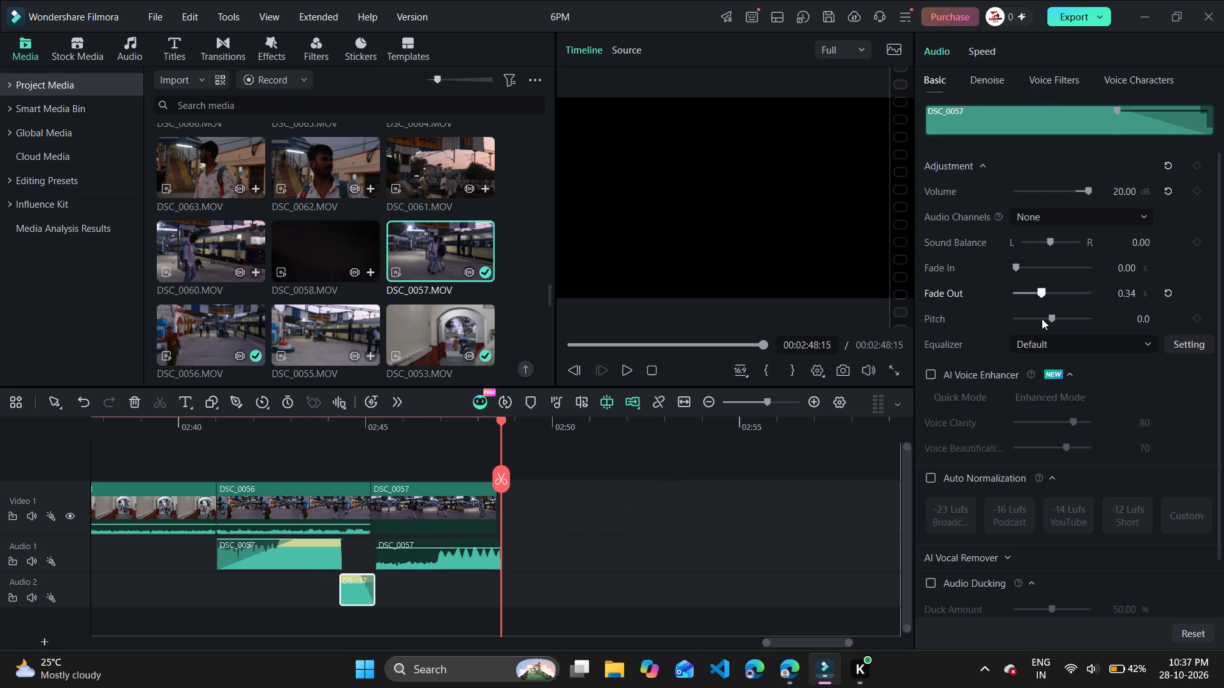
left_click_drag(1042, 319, 1030, 326)
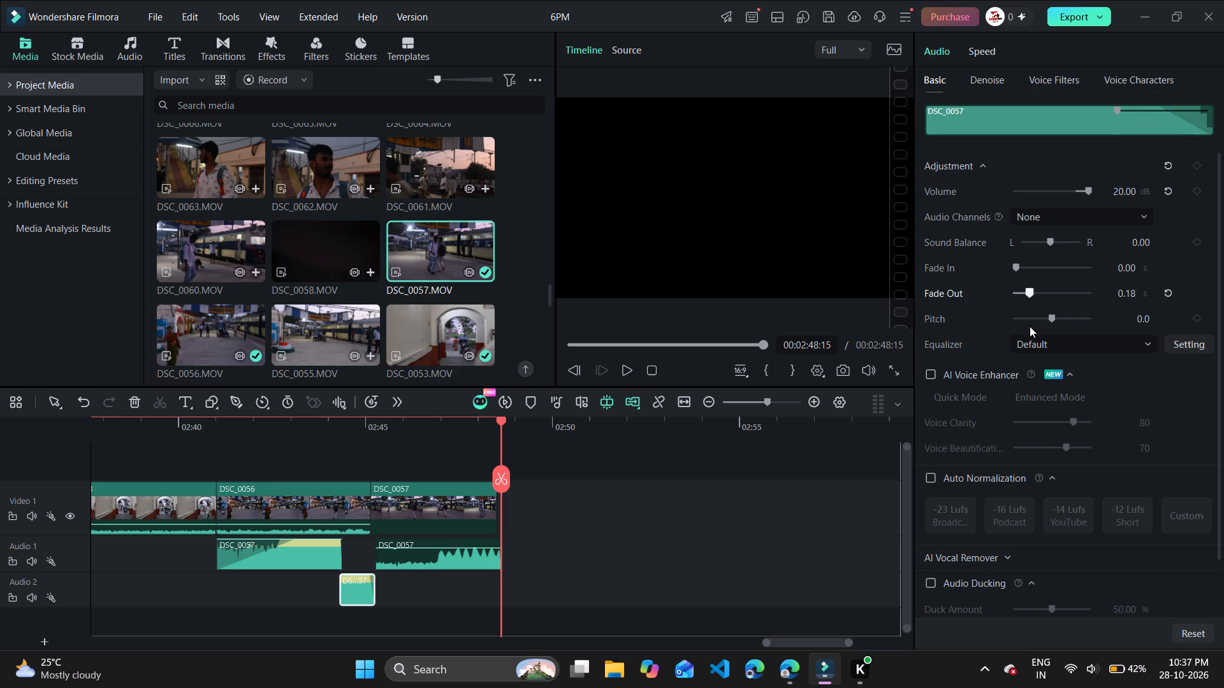
left_click_drag(1030, 326, 1035, 324)
Play the timeline from about 00:02:38 to the end to check the shortened fade-out on Audio 2.
left_click(110, 450)
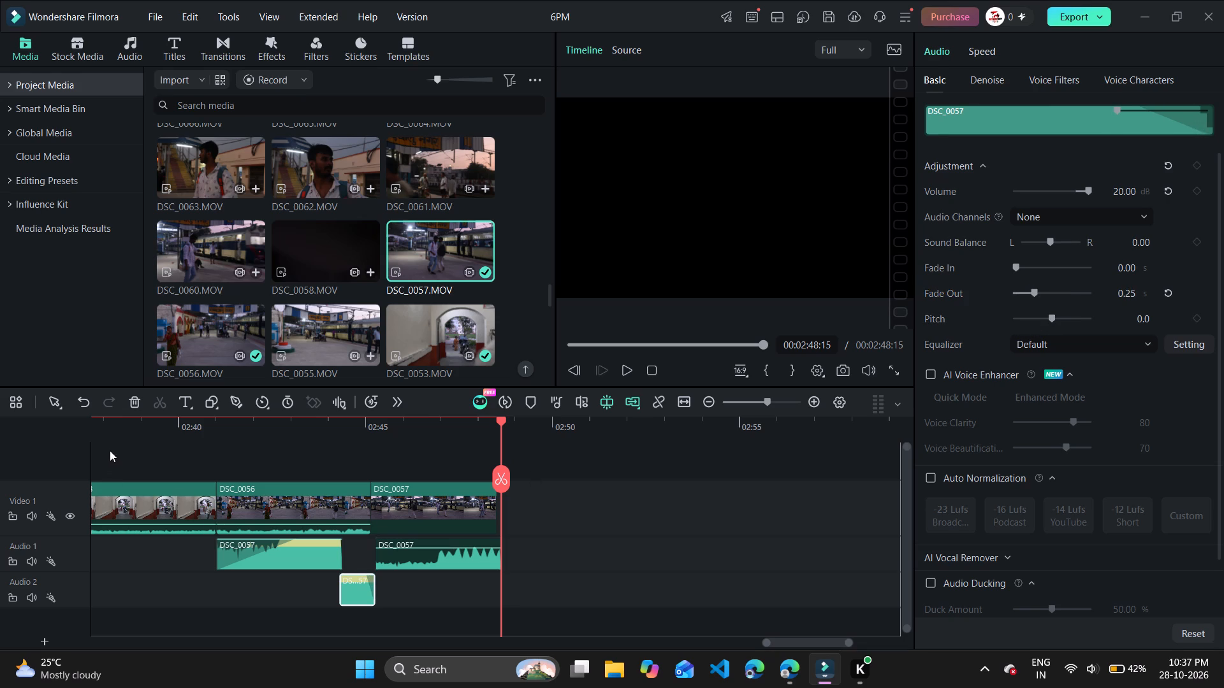
left_click(112, 434)
key("space")
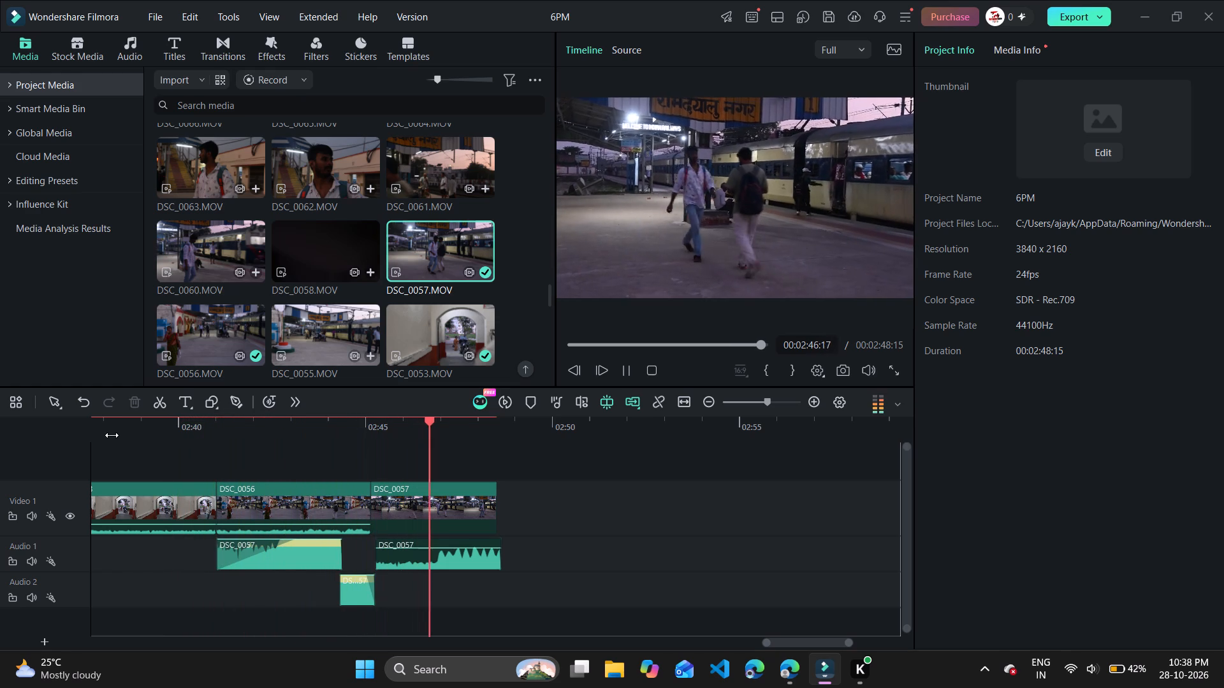
Trim about half a second off the start of the second DSC_0057 audio piece on Audio 1 and move it back to start at 00:02:45:06.
left_click(448, 553)
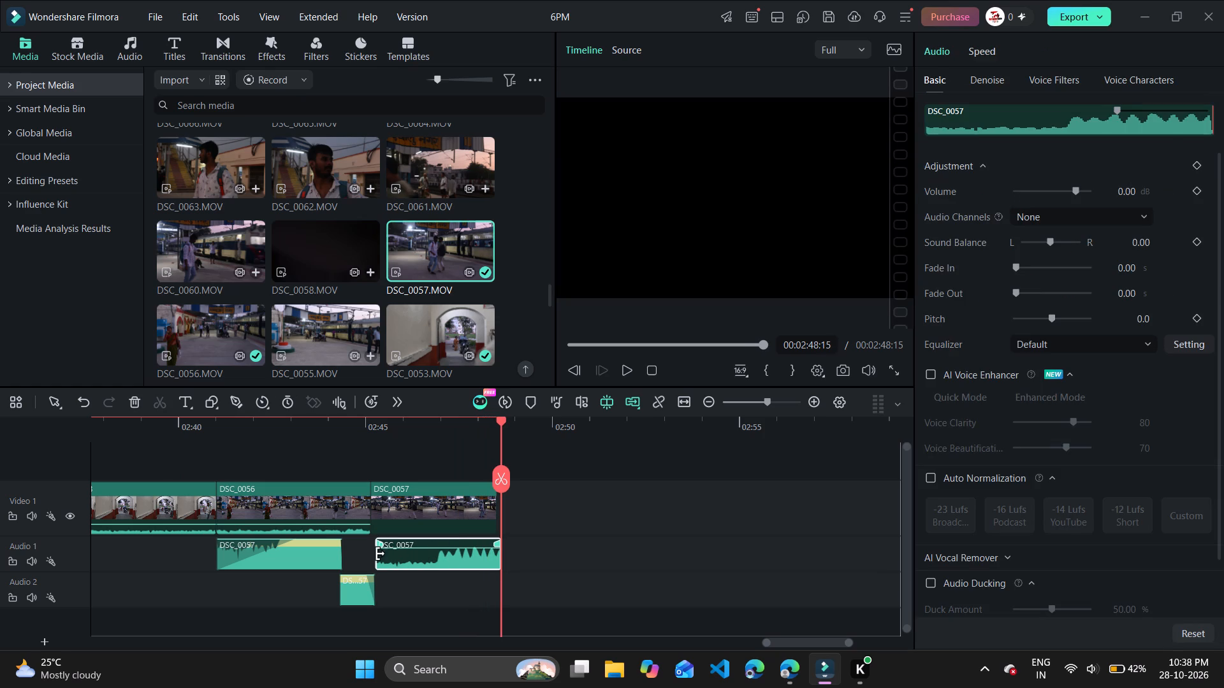
left_click_drag(377, 553, 397, 553)
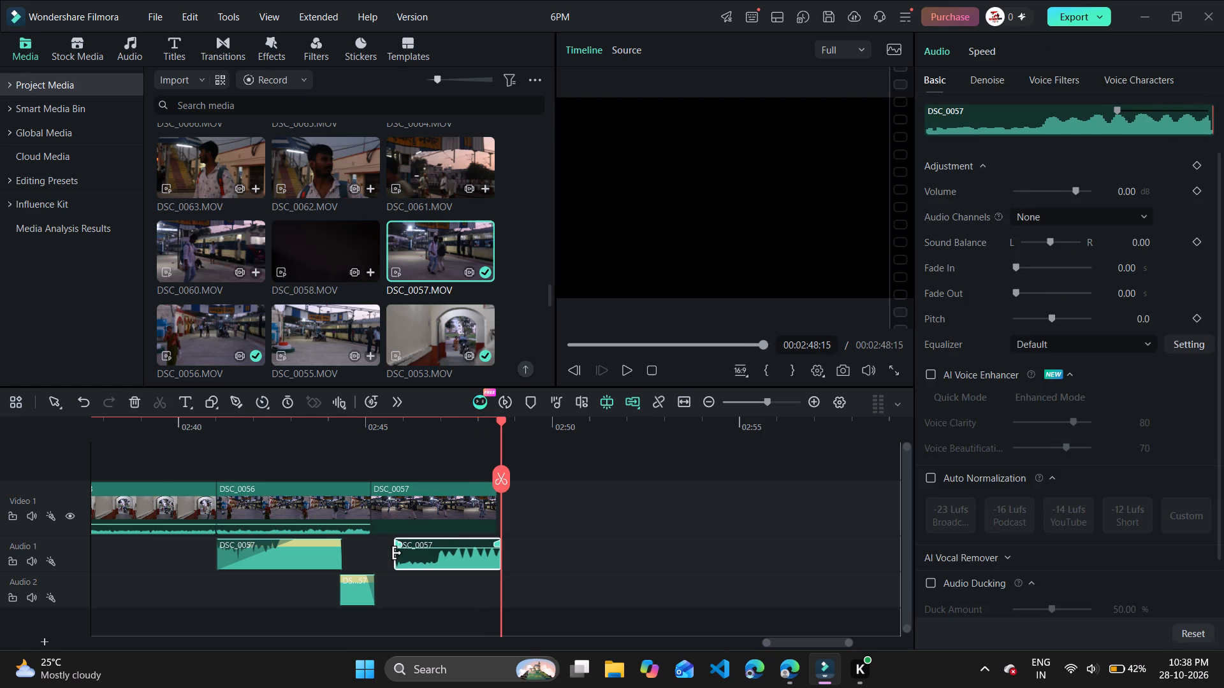
left_click_drag(453, 554, 441, 561)
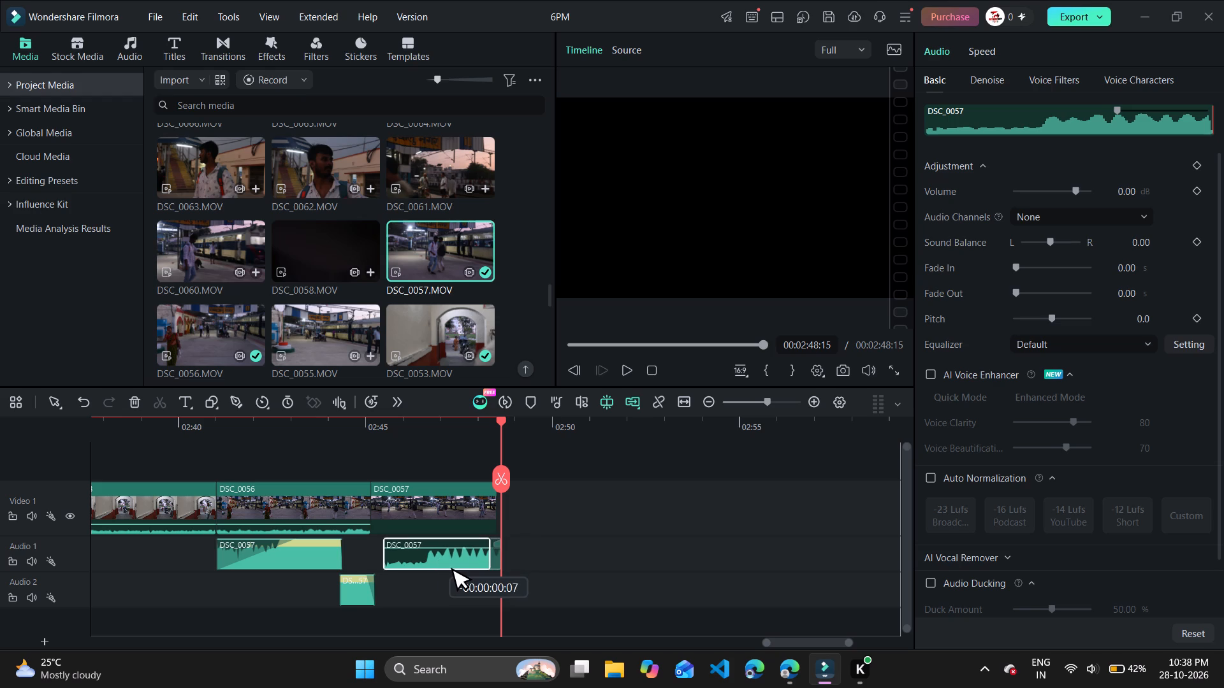
left_click_drag(441, 561, 433, 562)
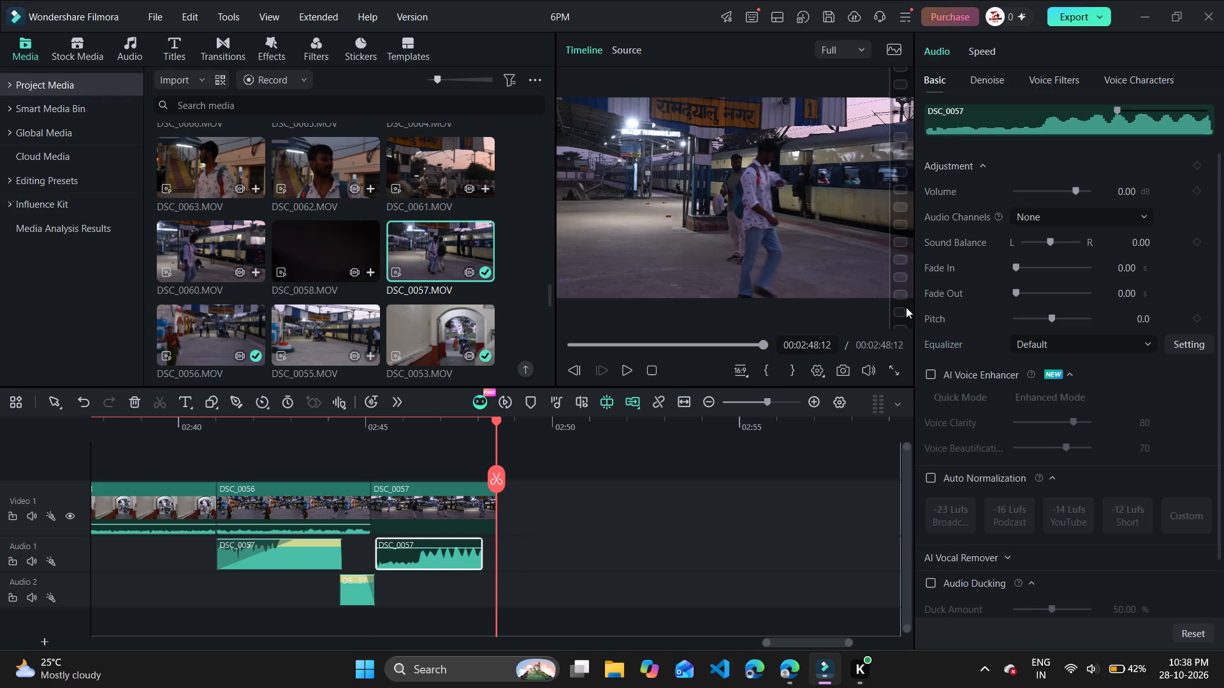
Set the second DSC_0057 audio piece on Audio 1 to 20 dB volume with a 1.45 s fade-in.
left_click_drag(1079, 192, 1091, 192)
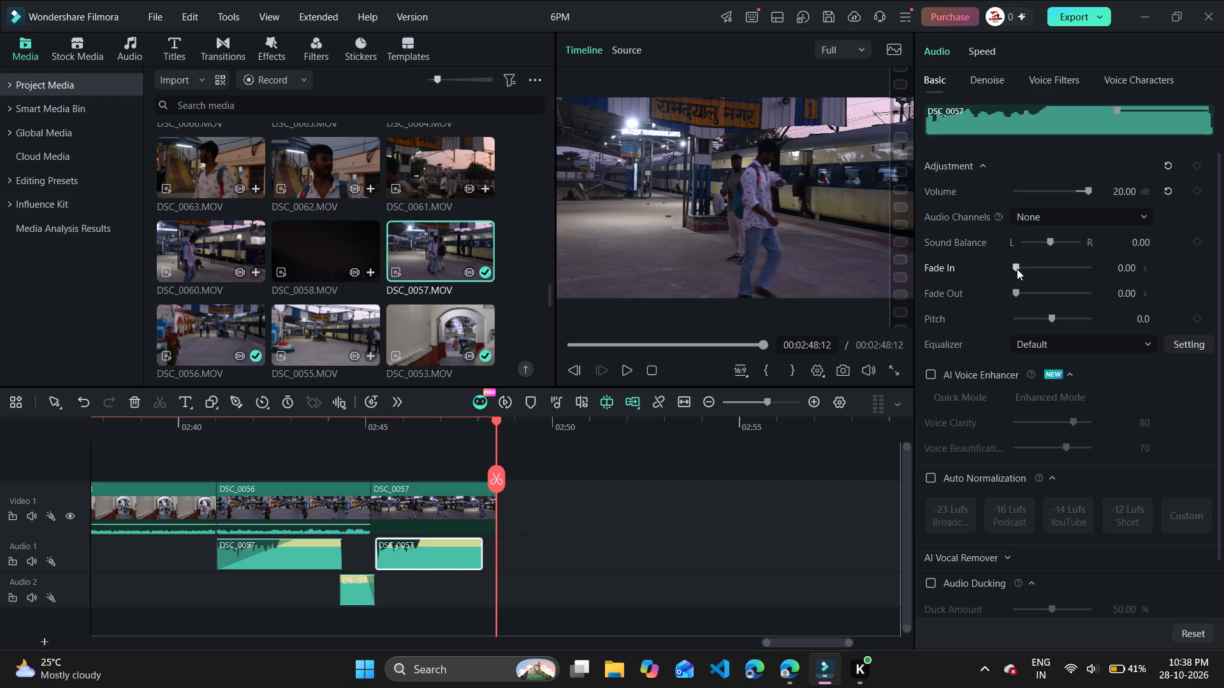
left_click_drag(1015, 269, 1021, 269)
left_click_drag(1021, 269, 1044, 266)
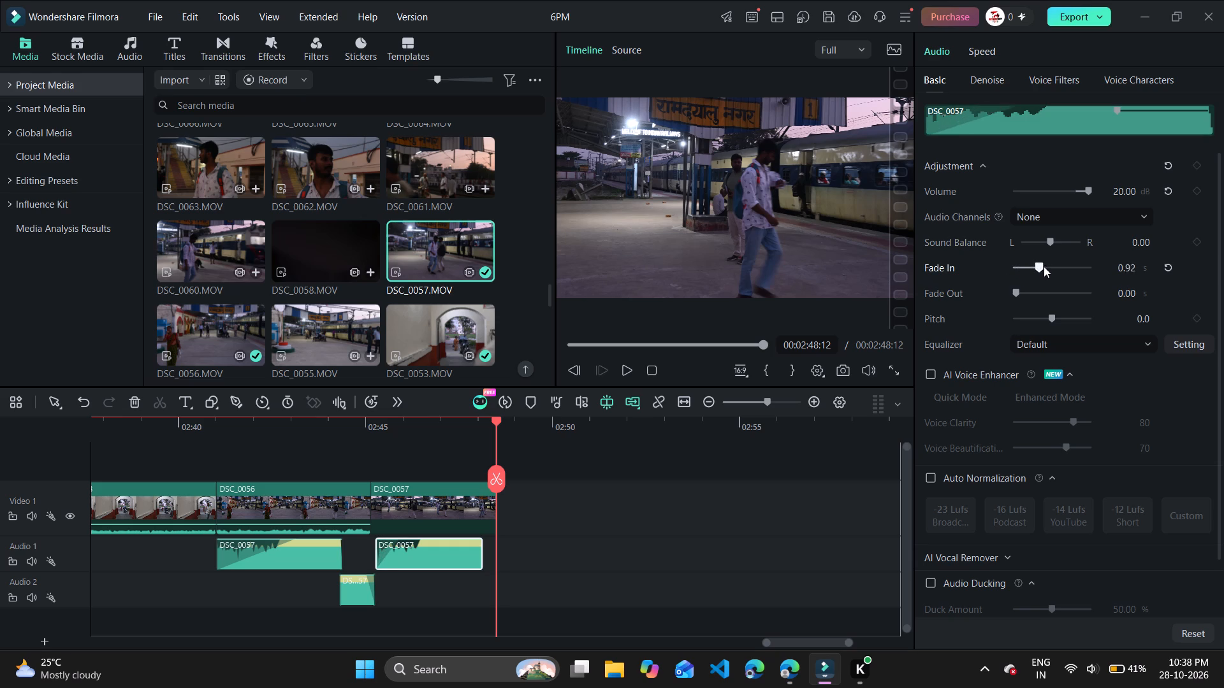
left_click_drag(1044, 266, 1053, 264)
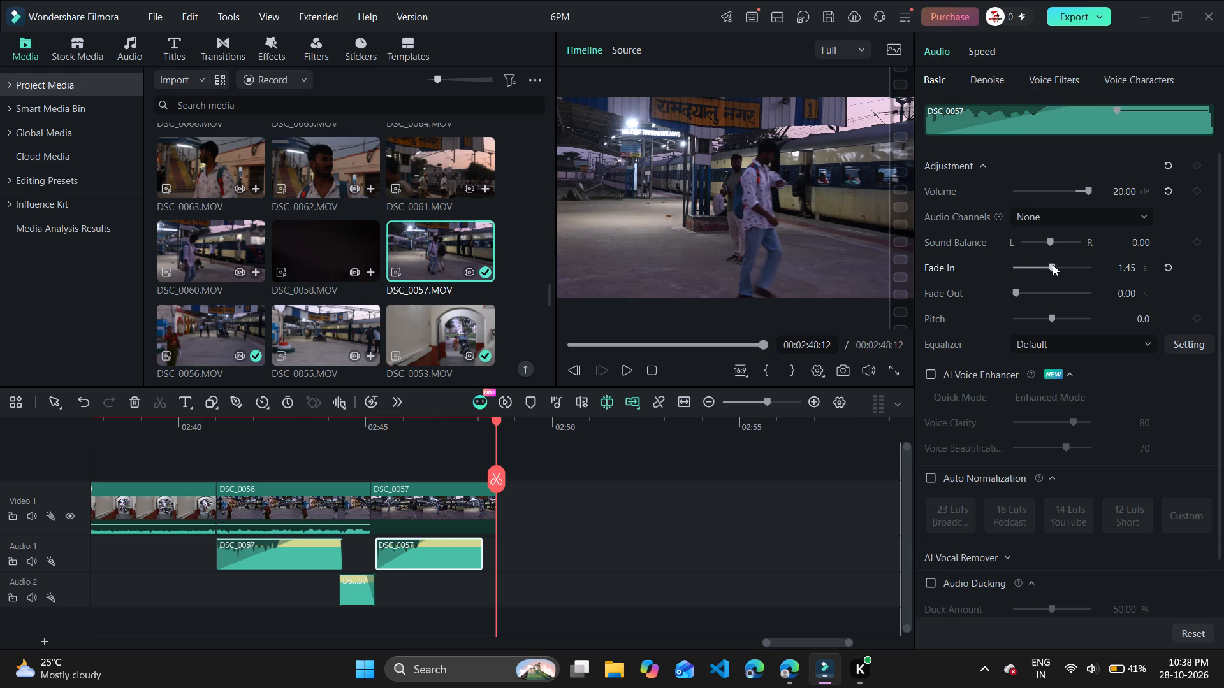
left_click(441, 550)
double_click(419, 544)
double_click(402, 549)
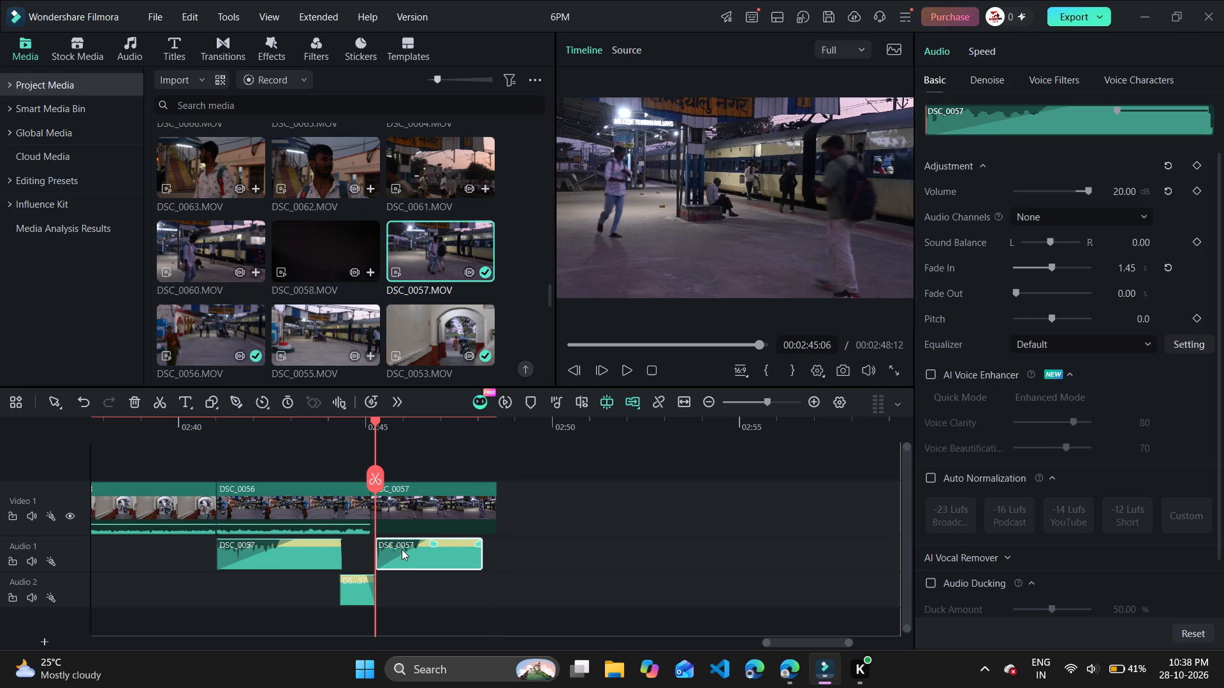
Play the timeline from about 00:02:38 through DSC_0056 and DSC_0057 to check the trimmed, boosted and faded audio.
left_click(411, 535)
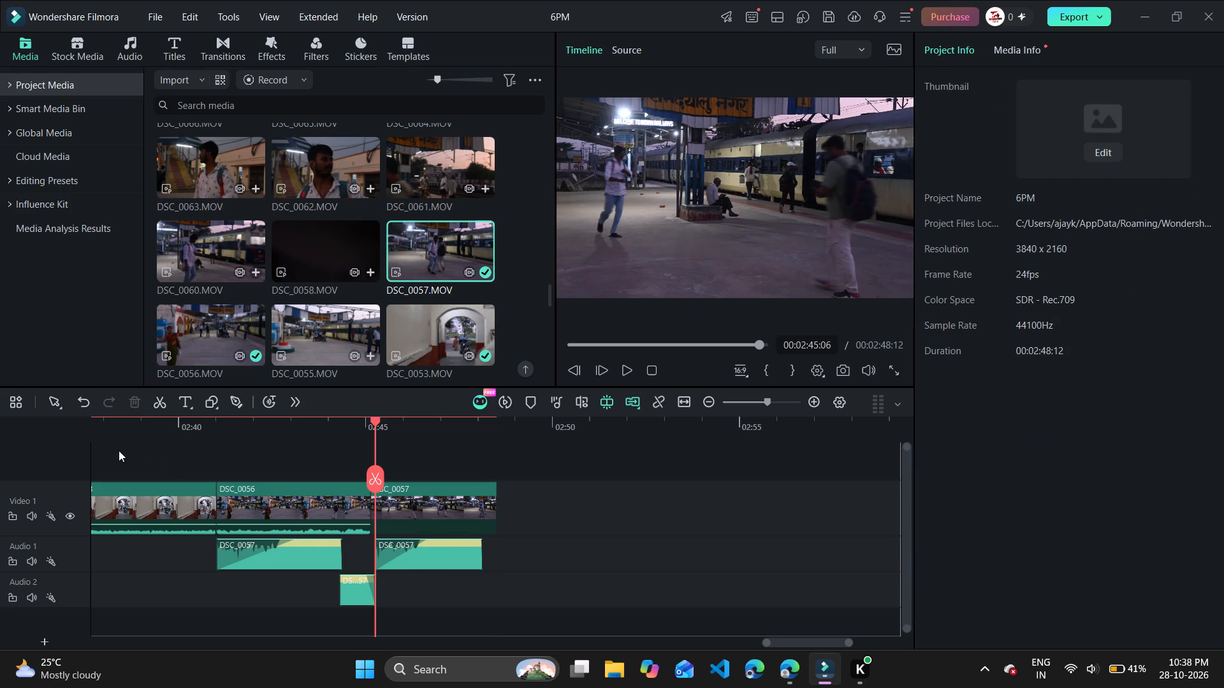
left_click(113, 439)
key("space")
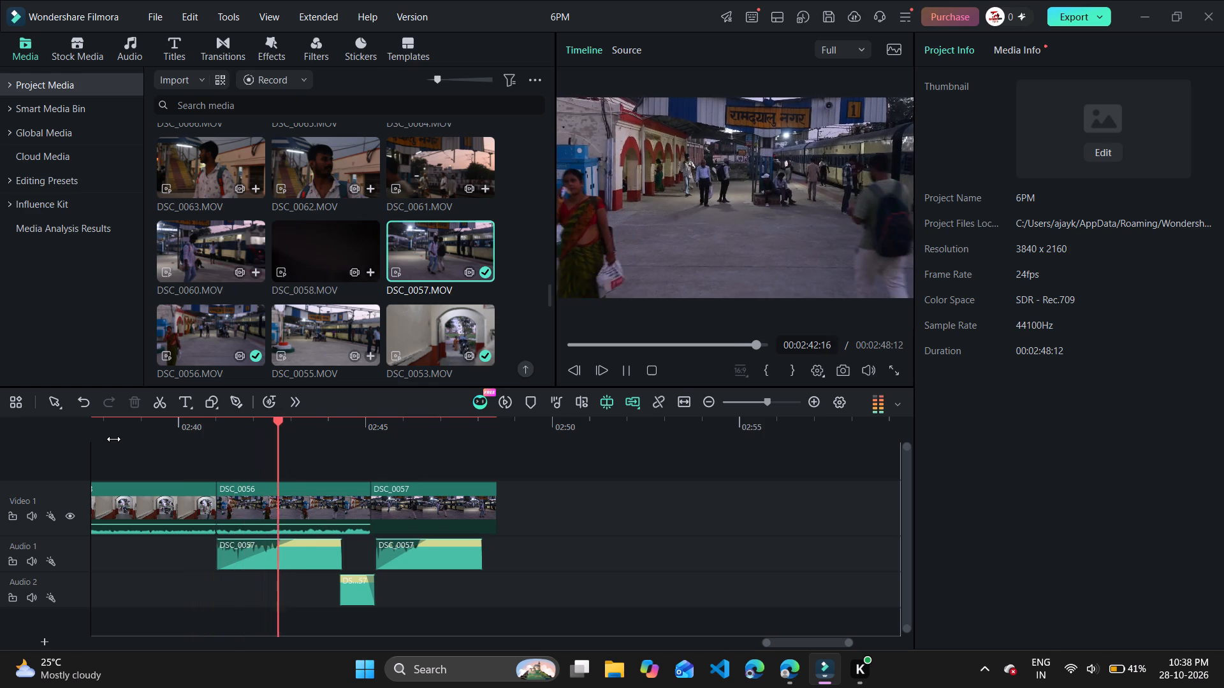
key("space")
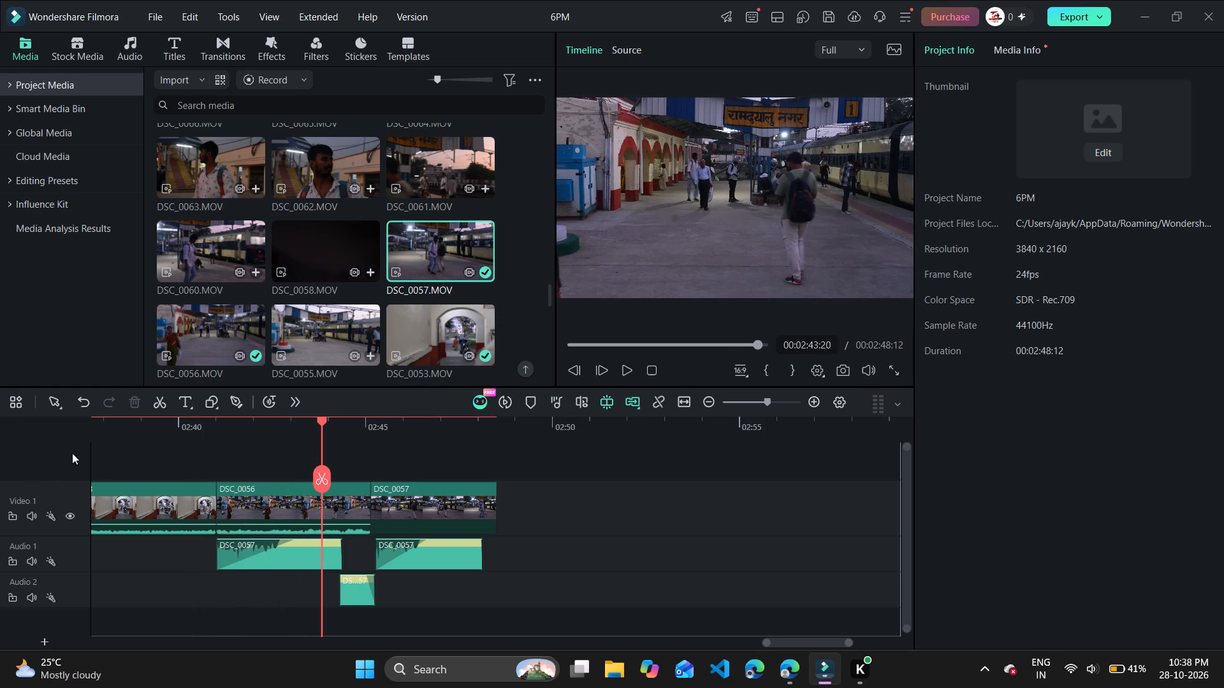
left_click(117, 440)
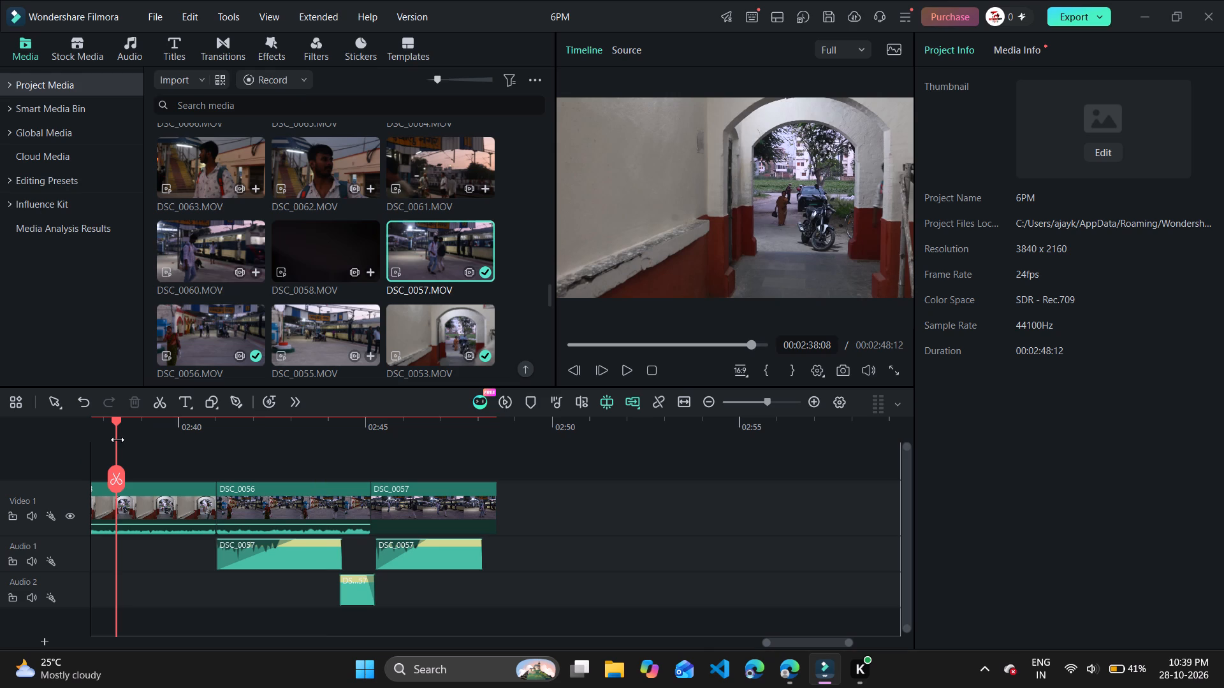
key("space")
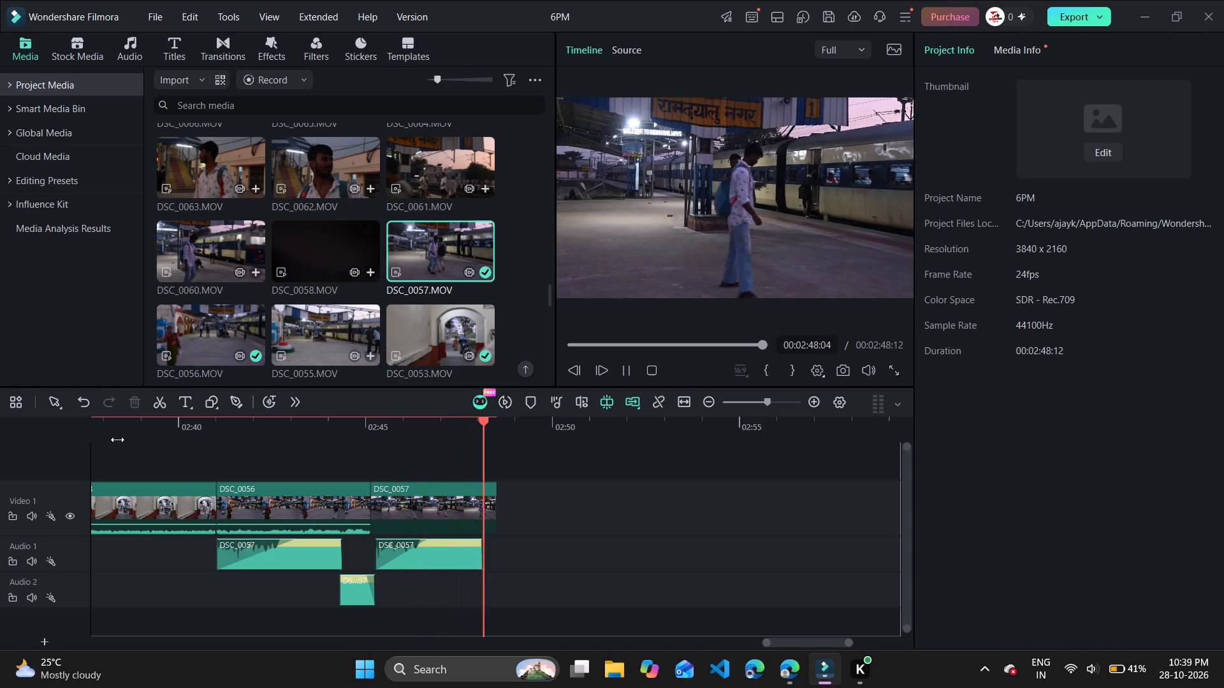
Move the second DSC_0057 audio piece on Audio 1 about half a second earlier, overlapping the short piece on Audio 2.
left_click(409, 555)
left_click_drag(409, 555, 404, 558)
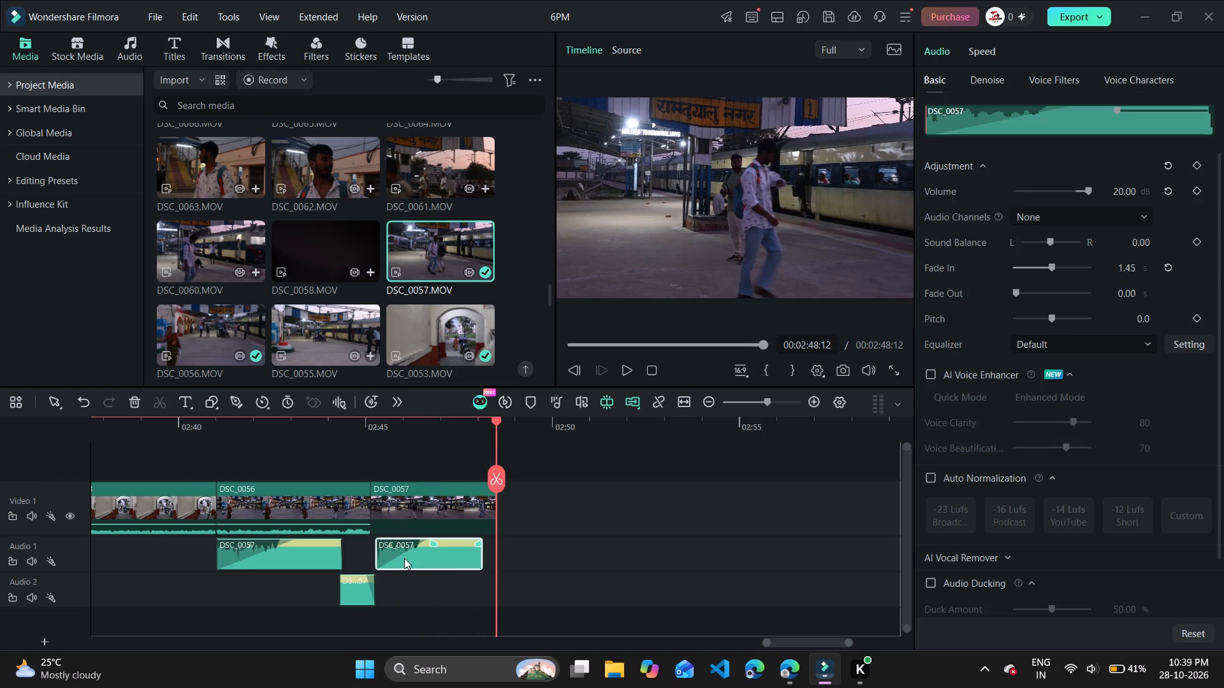
left_click_drag(404, 558, 372, 566)
left_click_drag(398, 554, 398, 553)
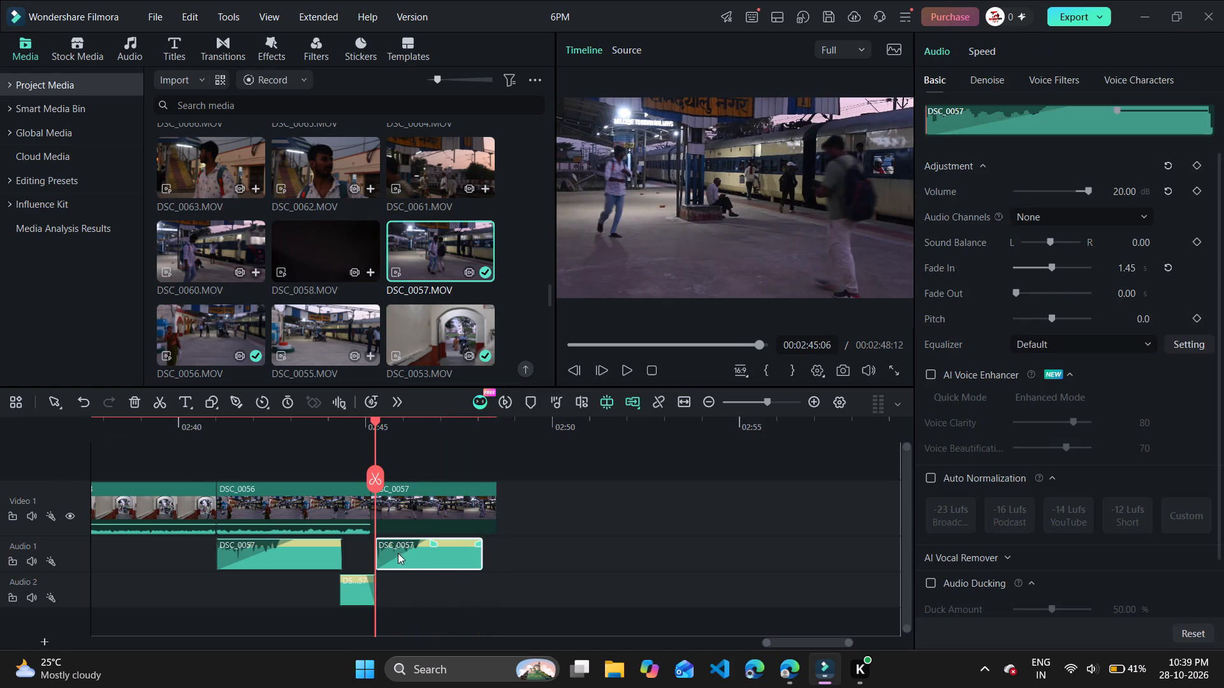
left_click_drag(398, 553, 380, 558)
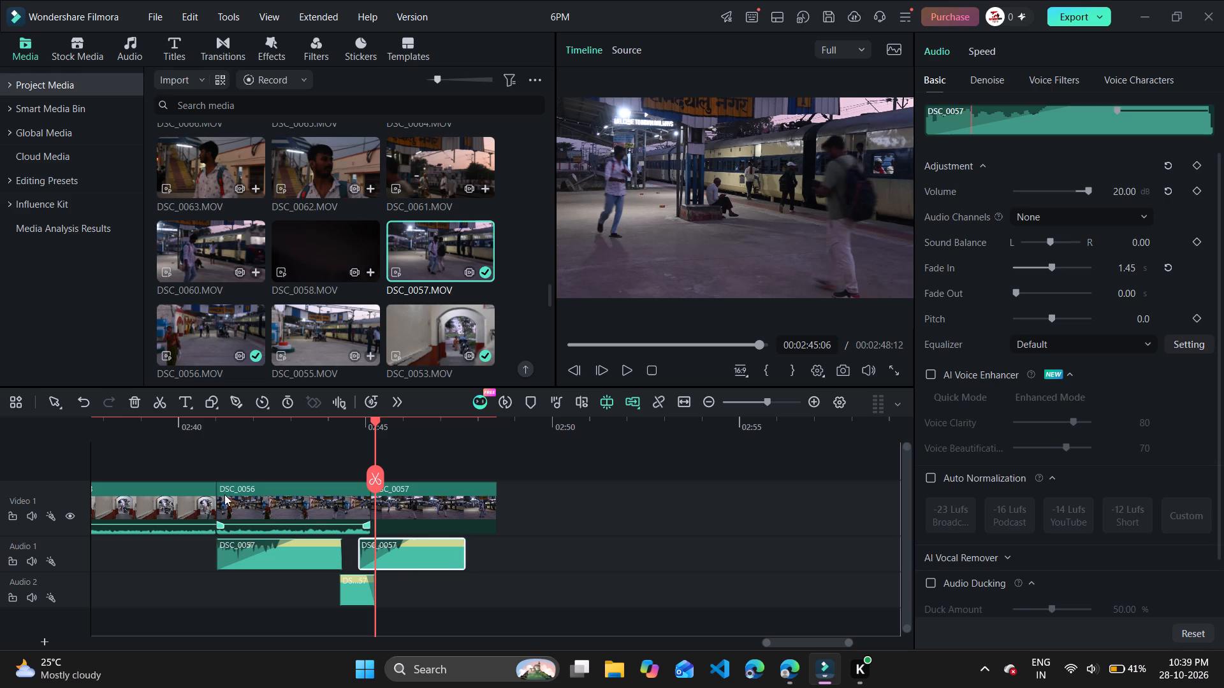
Play the timeline from 00:02:39:06 to the end to check the audio overlap between Audio 1 and Audio 2.
left_click(152, 438)
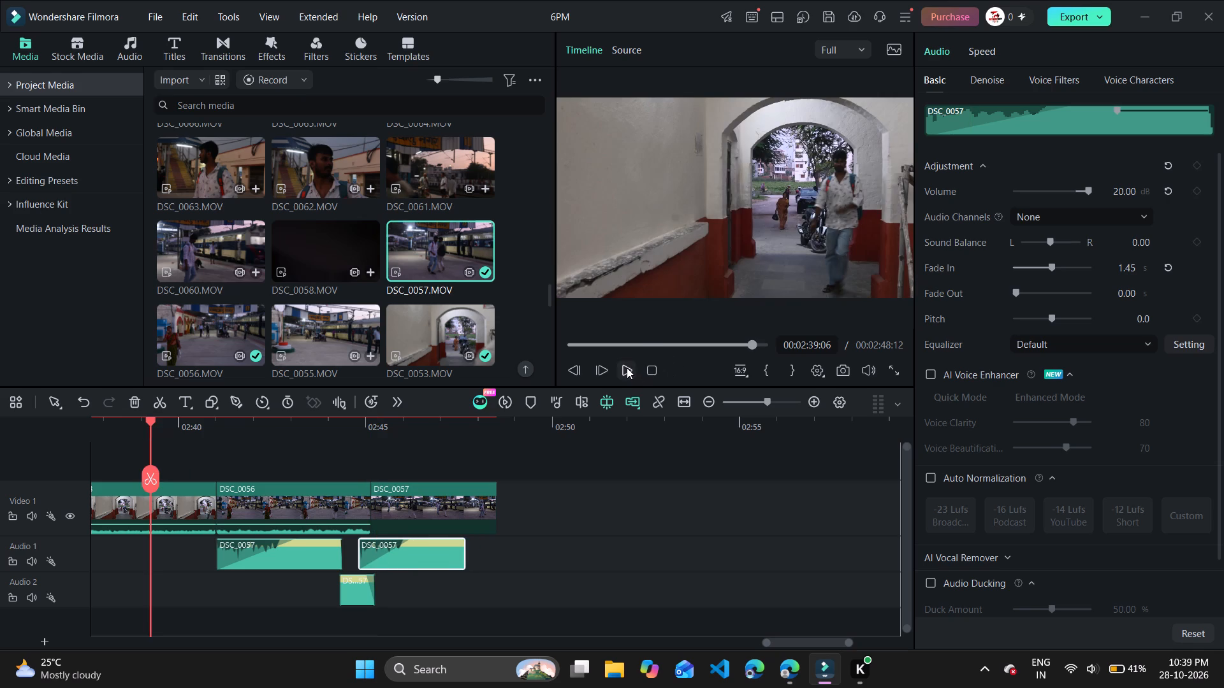
left_click(627, 368)
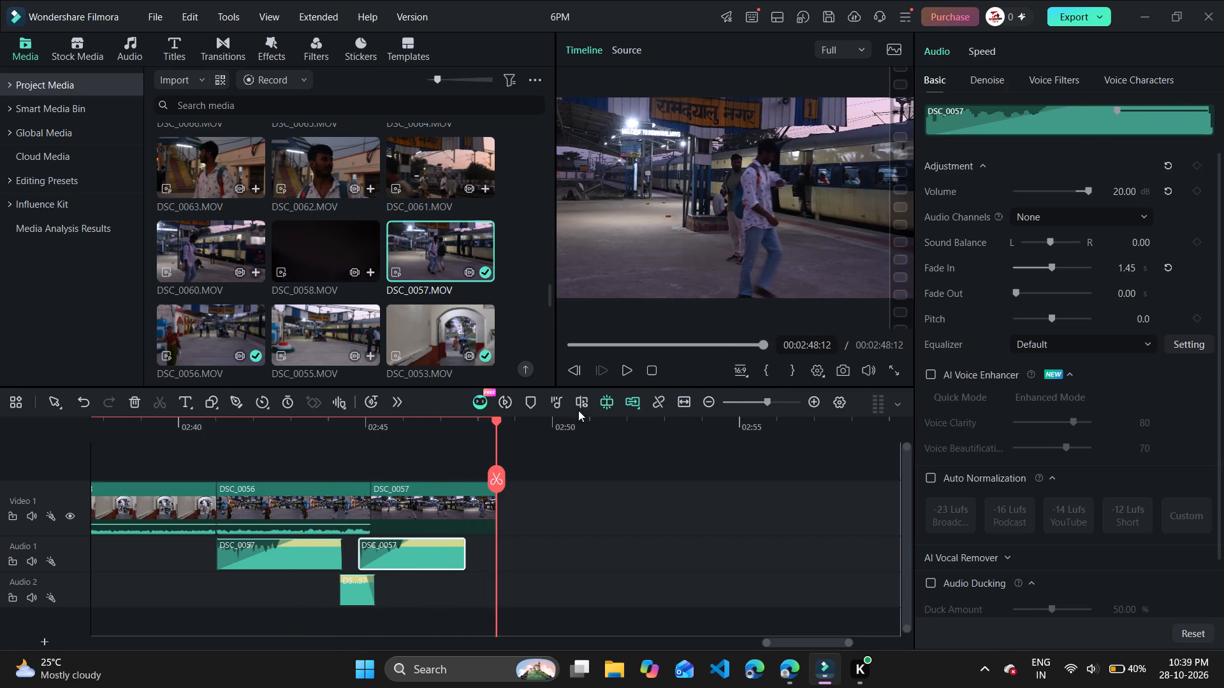
Move the second DSC_0057 audio piece on Audio 1 about 0.2 s later.
left_click(433, 548)
left_click(432, 548)
double_click(432, 548)
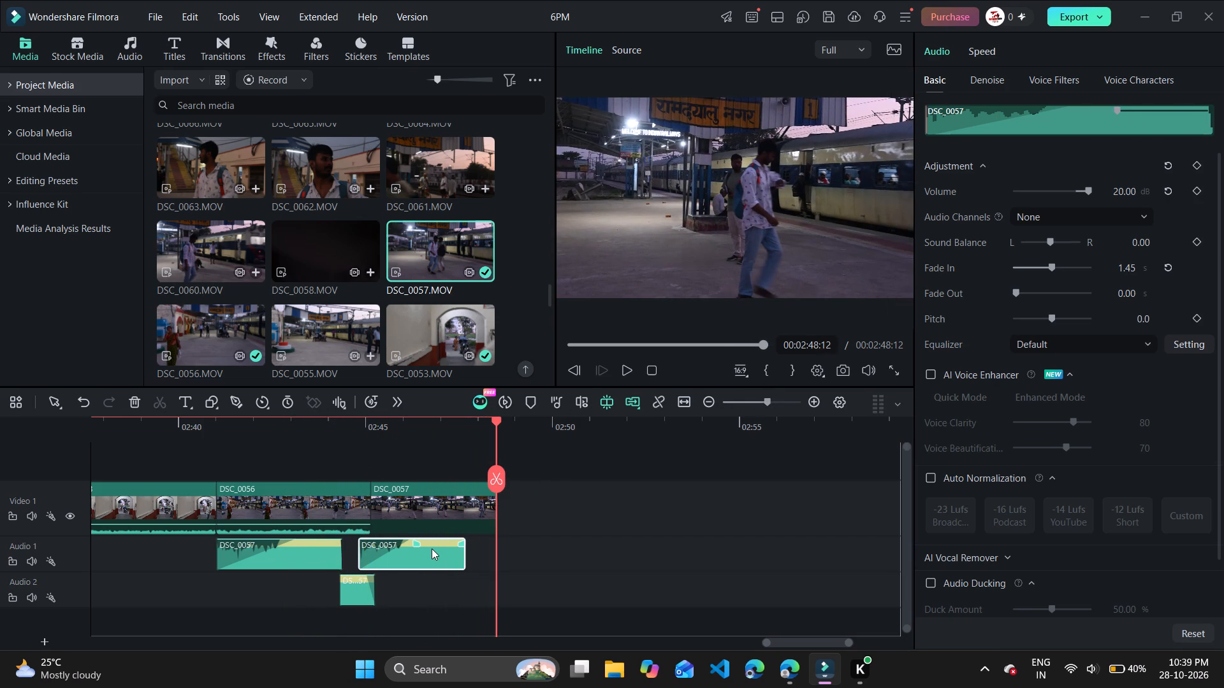
left_click_drag(432, 548, 440, 548)
left_click_drag(440, 548, 447, 552)
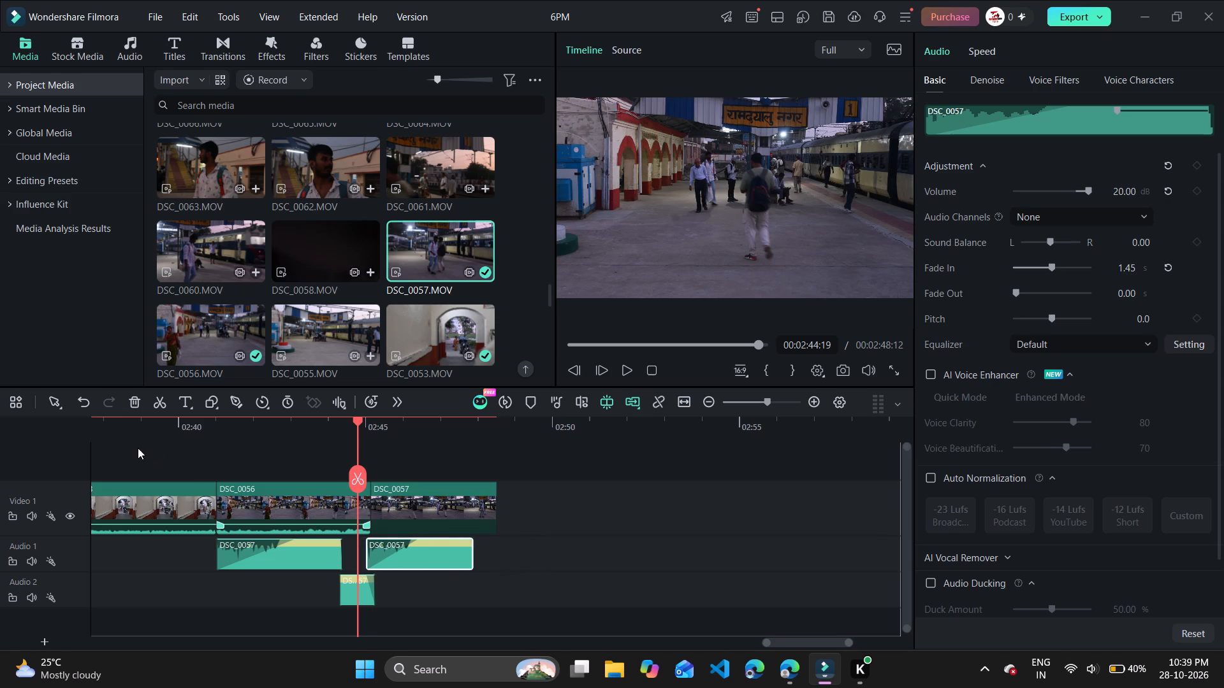
Play the timeline from 00:02:38:14 to the end to check the repositioned DSC_0057 audio.
left_click(125, 436)
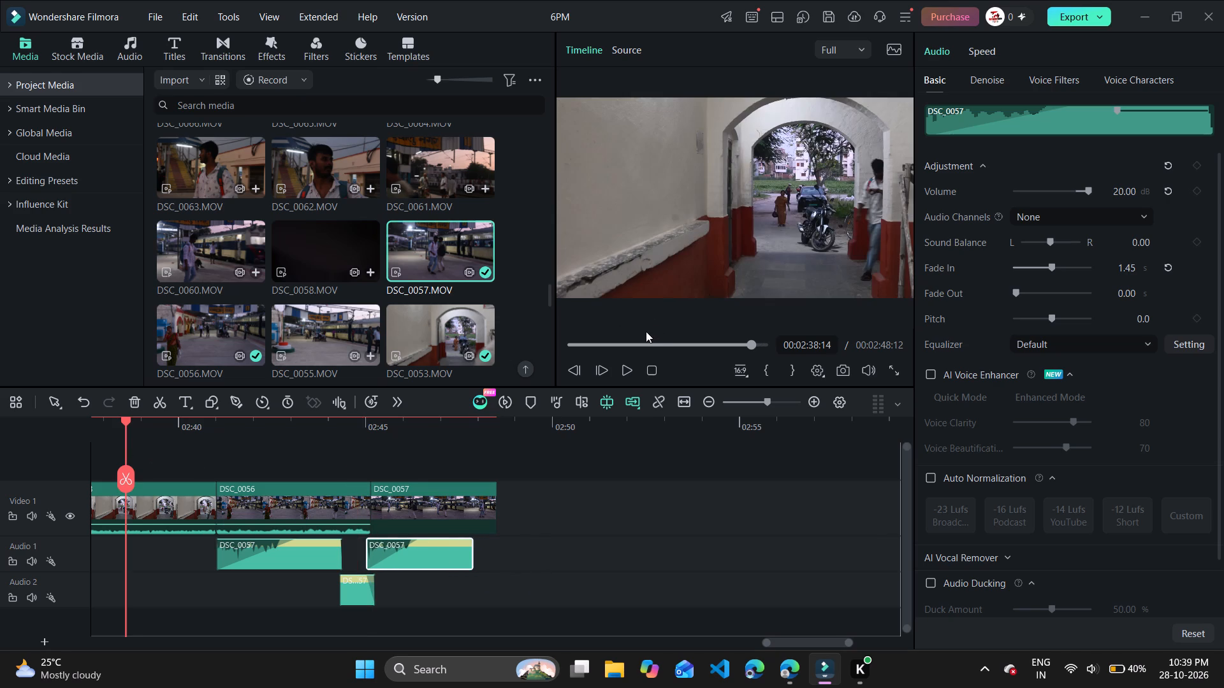
key("space")
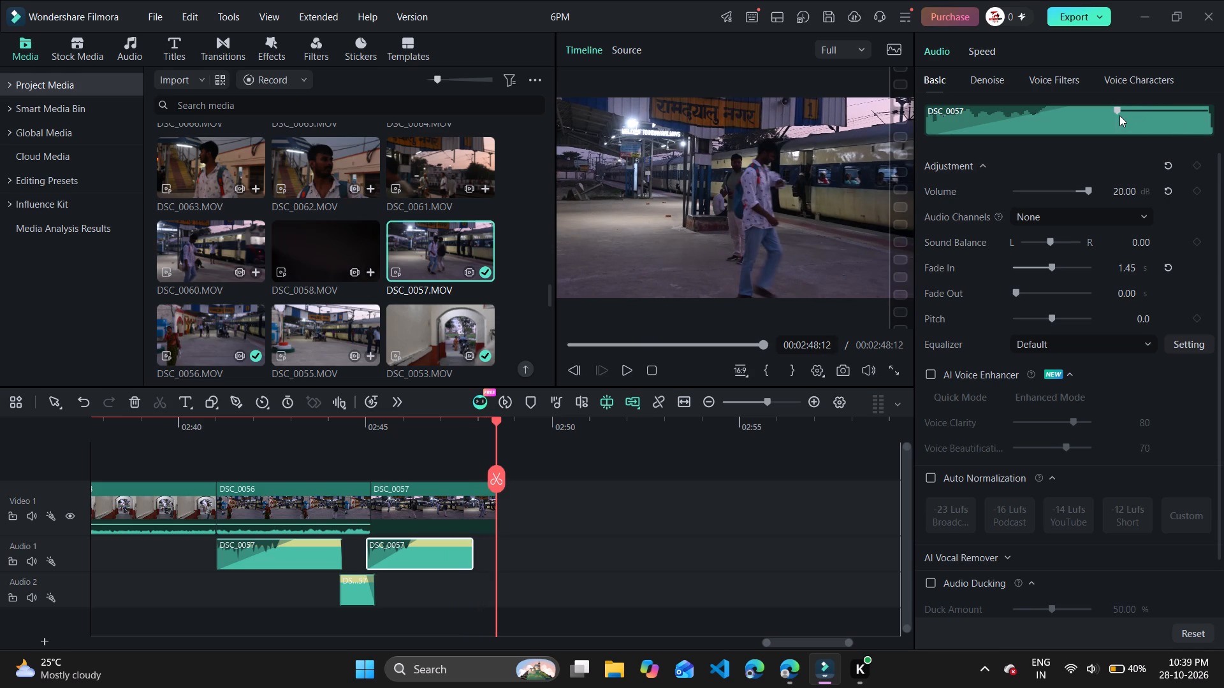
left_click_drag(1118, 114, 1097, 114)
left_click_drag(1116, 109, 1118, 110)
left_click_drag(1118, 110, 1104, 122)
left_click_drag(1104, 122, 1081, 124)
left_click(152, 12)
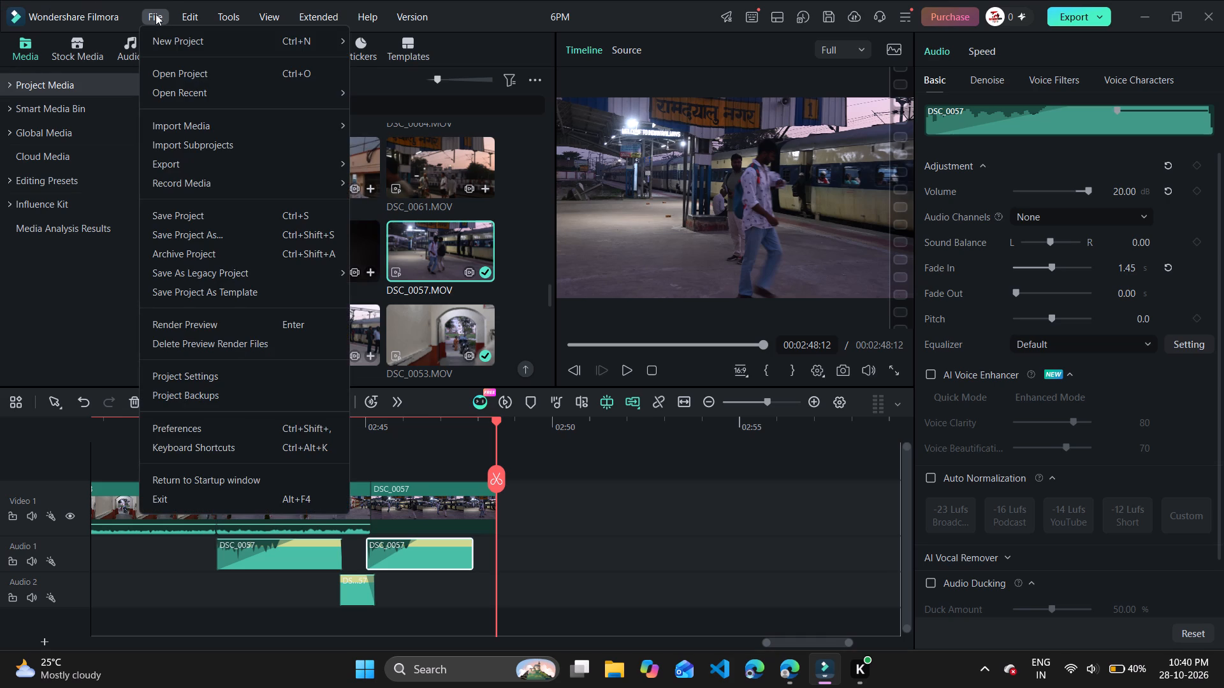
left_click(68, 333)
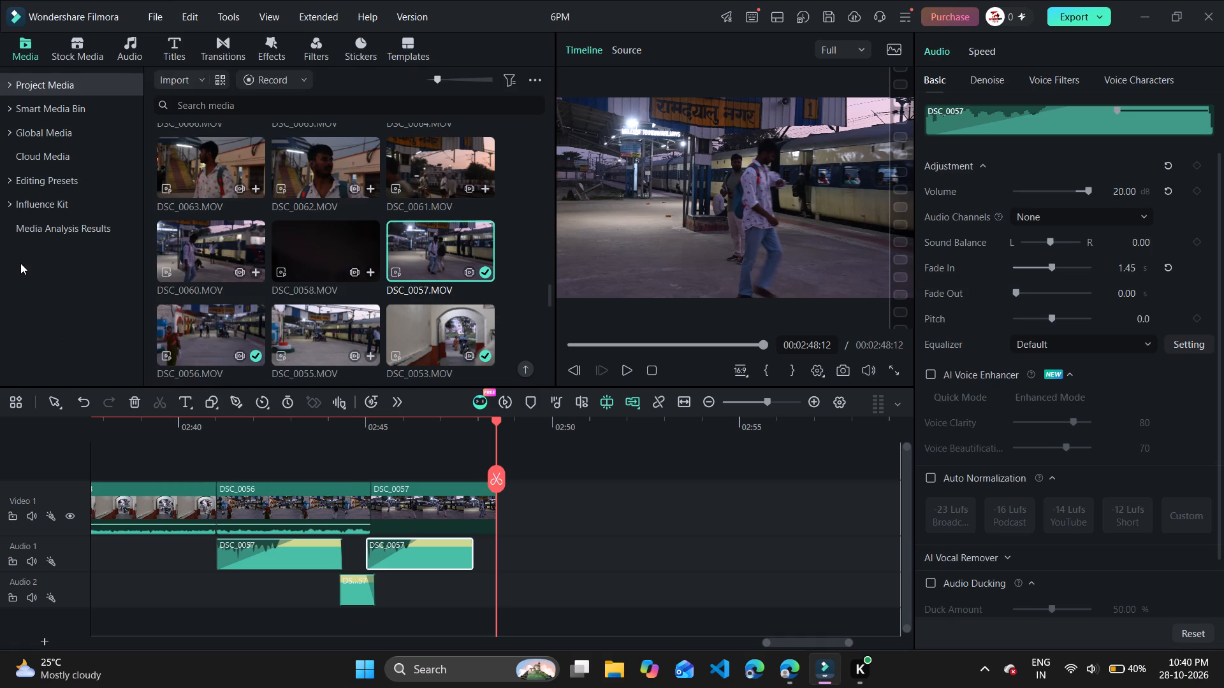
Append the DSC_0060 clip directly after DSC_0057 on Video 1.
left_click(233, 243)
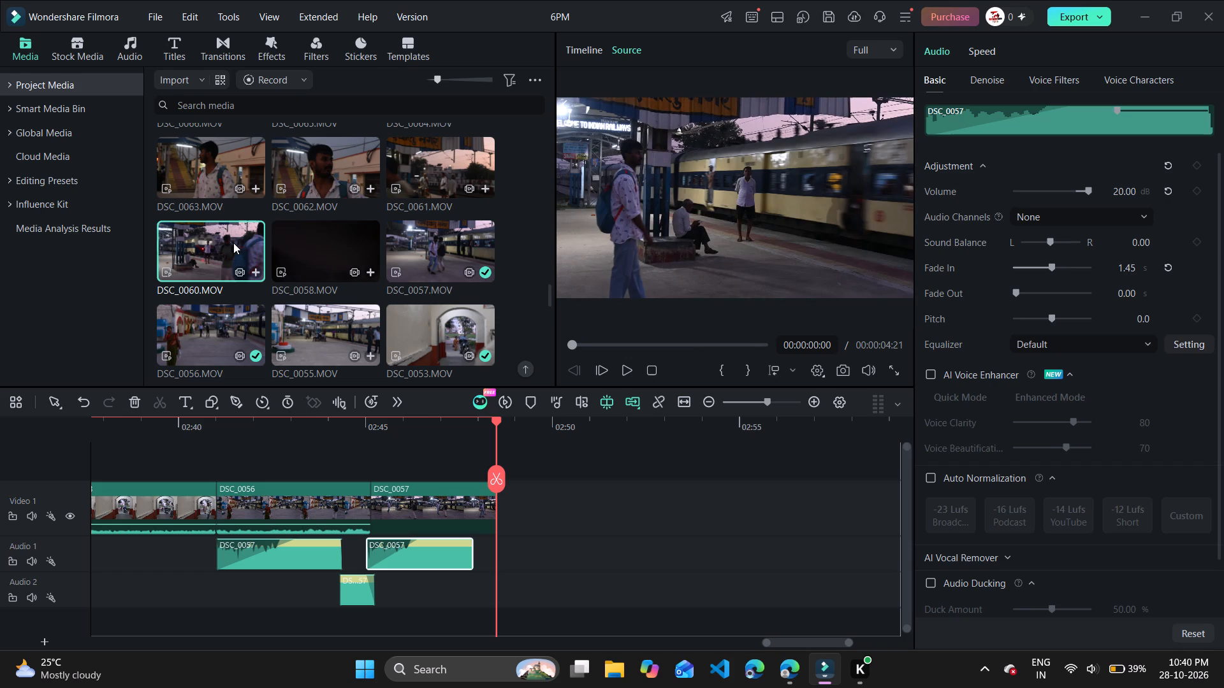
left_click_drag(233, 243, 516, 511)
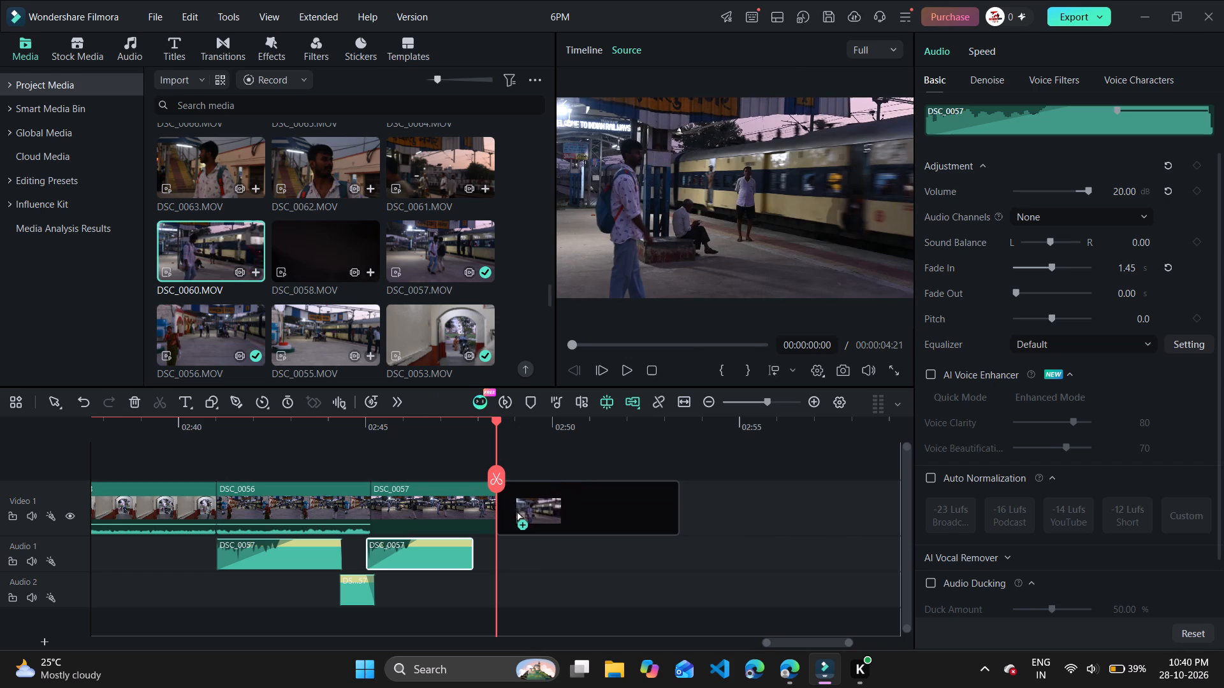
left_click(540, 516)
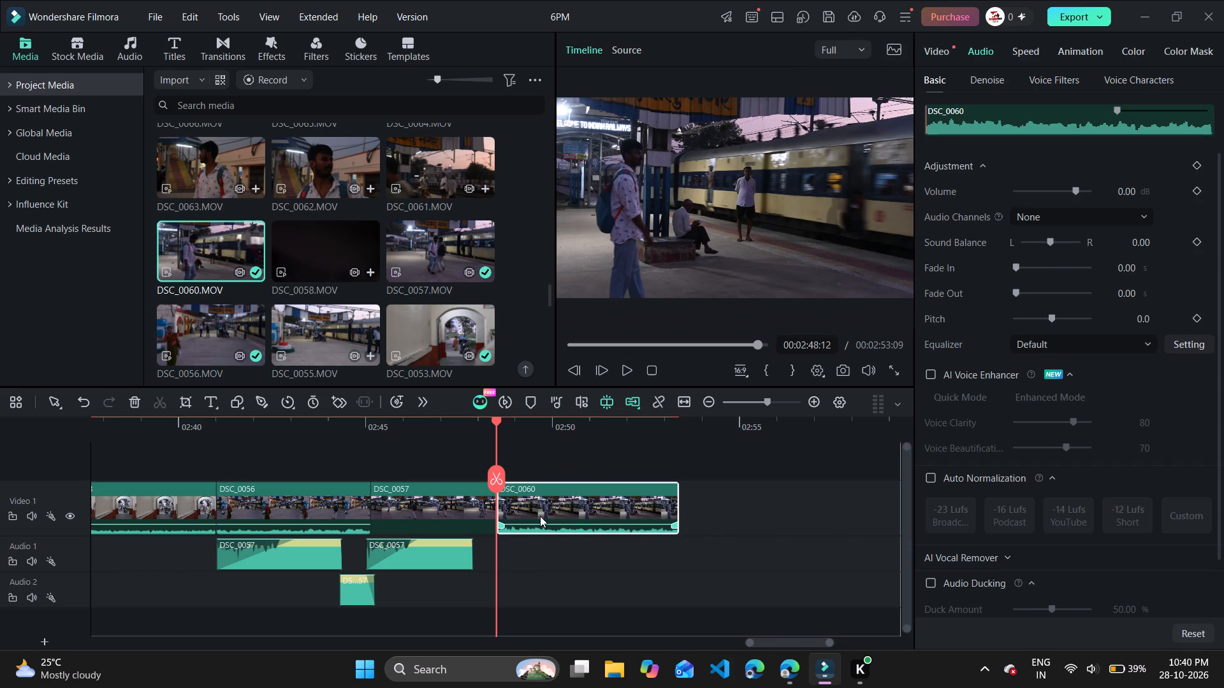
Trim the start of DSC_0060 to a duration of about 00:00:02:17, keeping it directly after DSC_0057.
left_click_drag(496, 512, 500, 512)
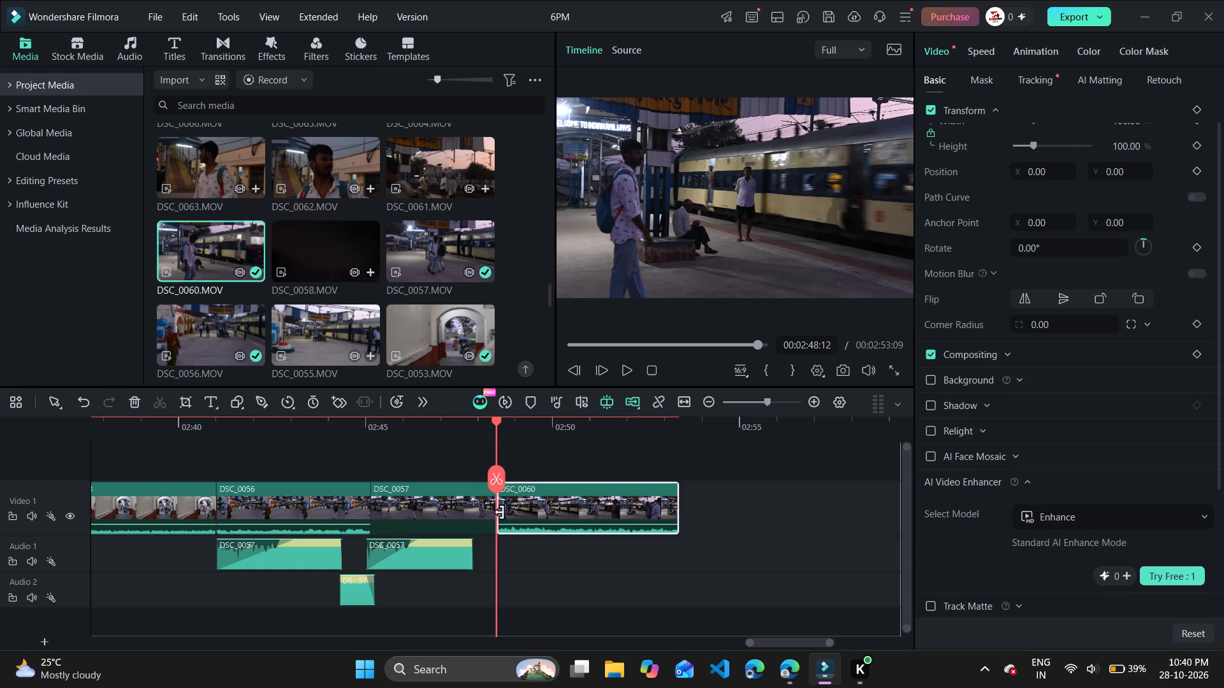
left_click_drag(500, 512, 504, 512)
left_click(511, 507)
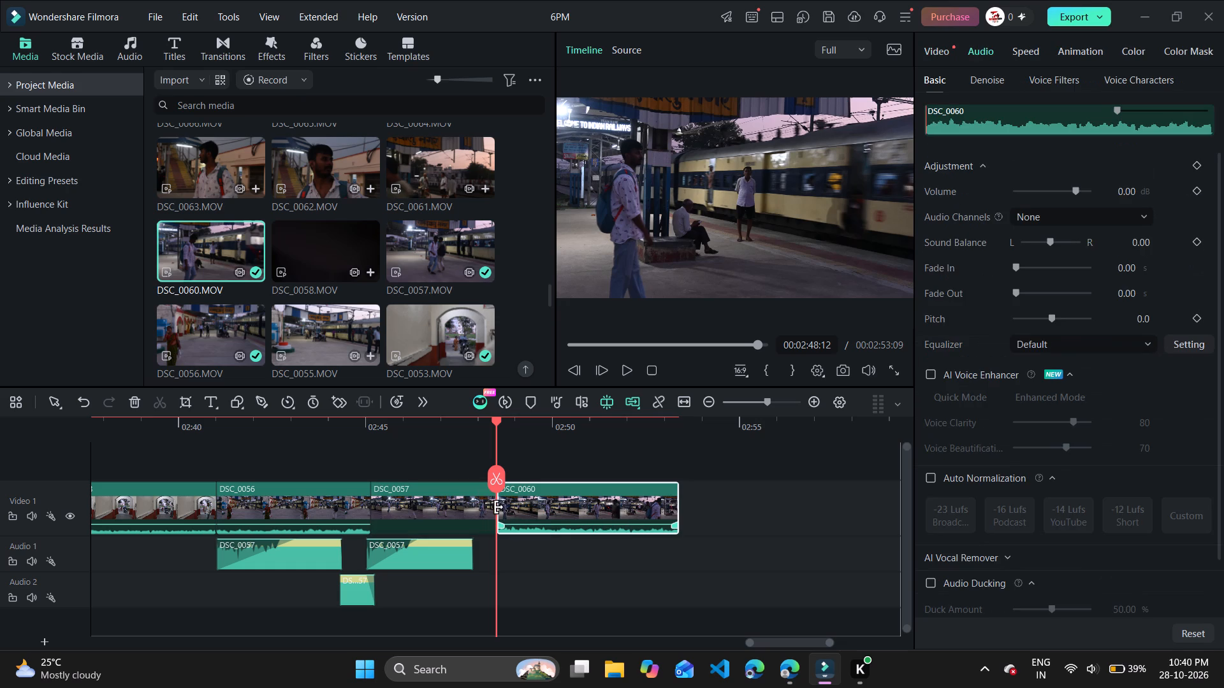
left_click_drag(500, 507, 514, 506)
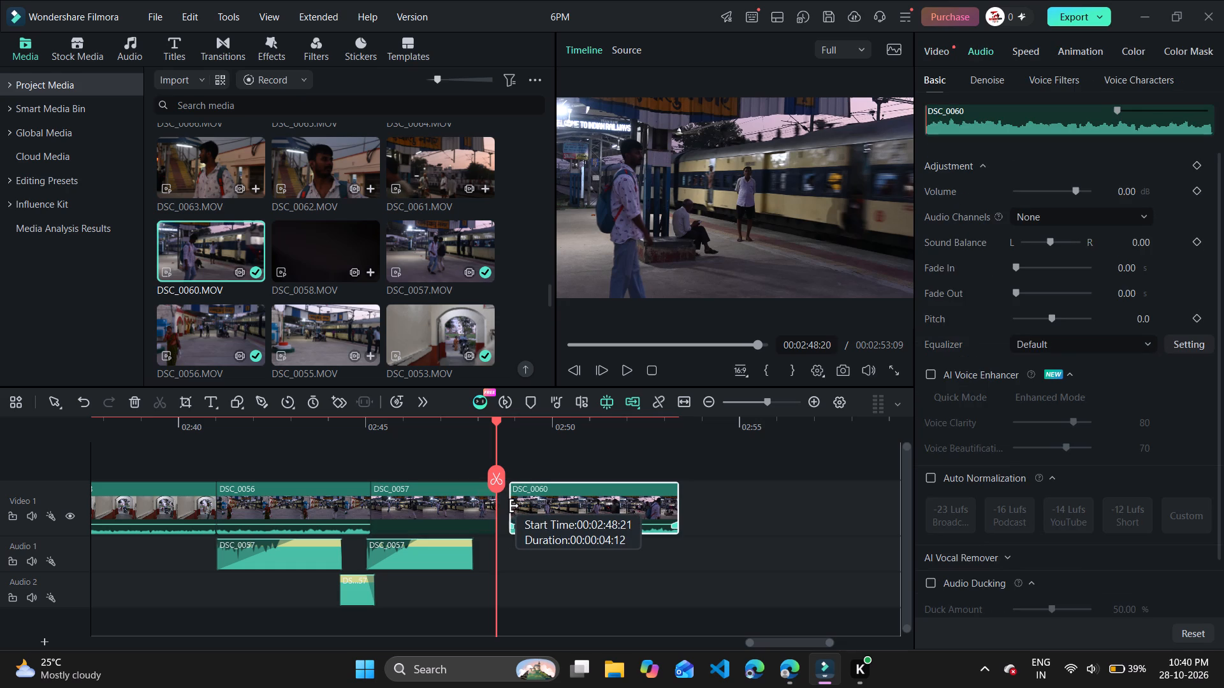
left_click_drag(514, 506, 532, 505)
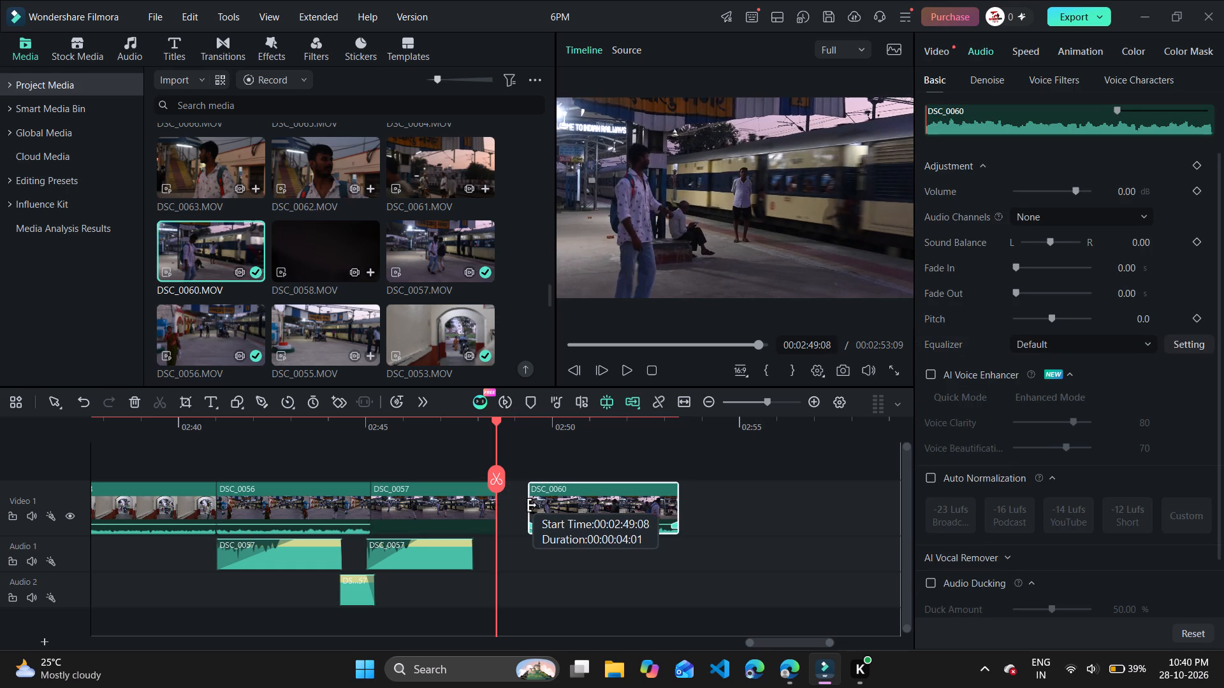
left_click_drag(532, 505, 555, 503)
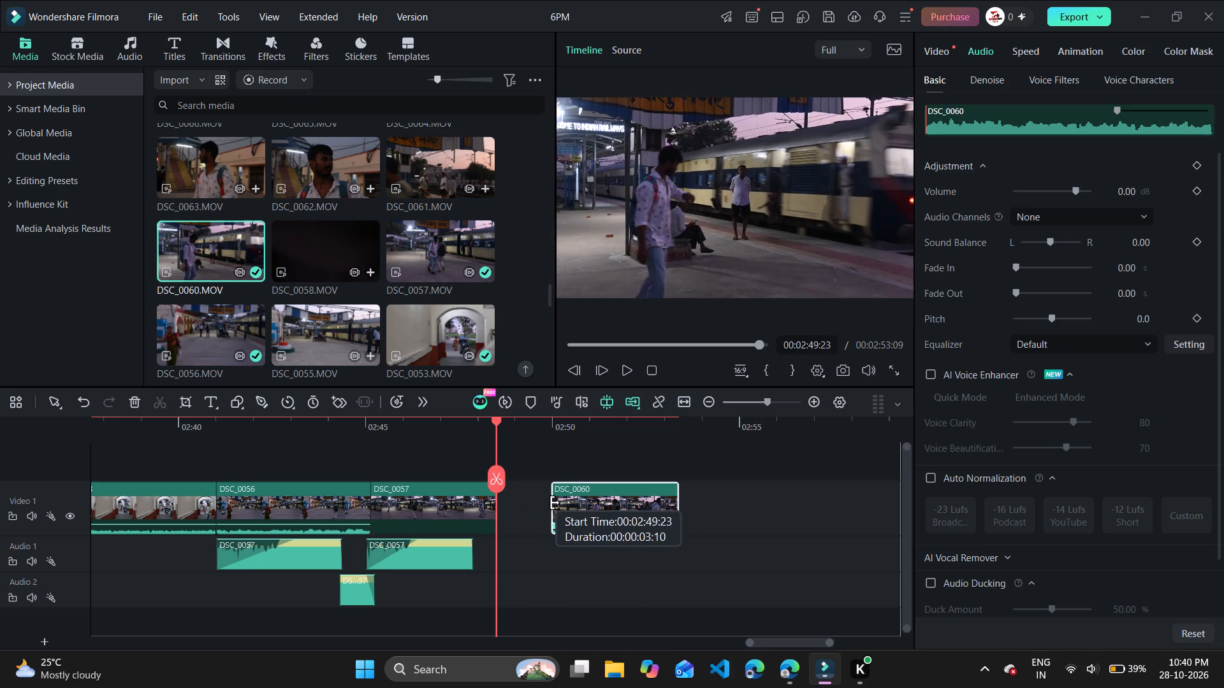
left_click_drag(555, 503, 582, 502)
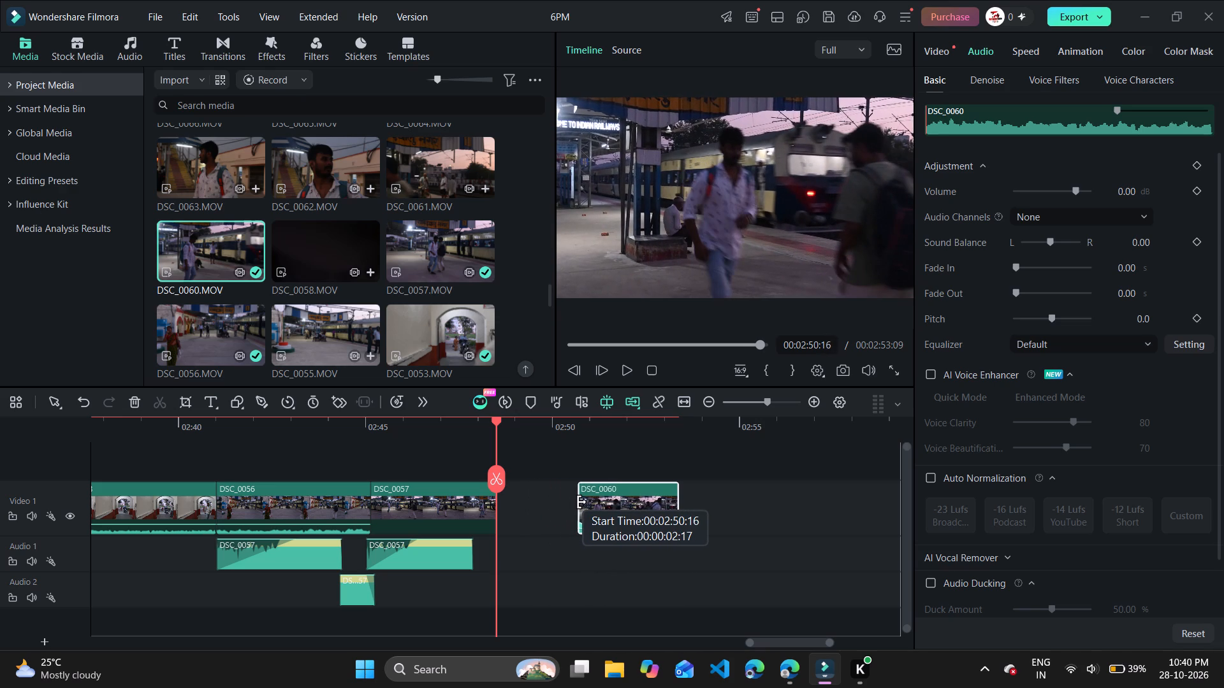
left_click_drag(582, 502, 583, 502)
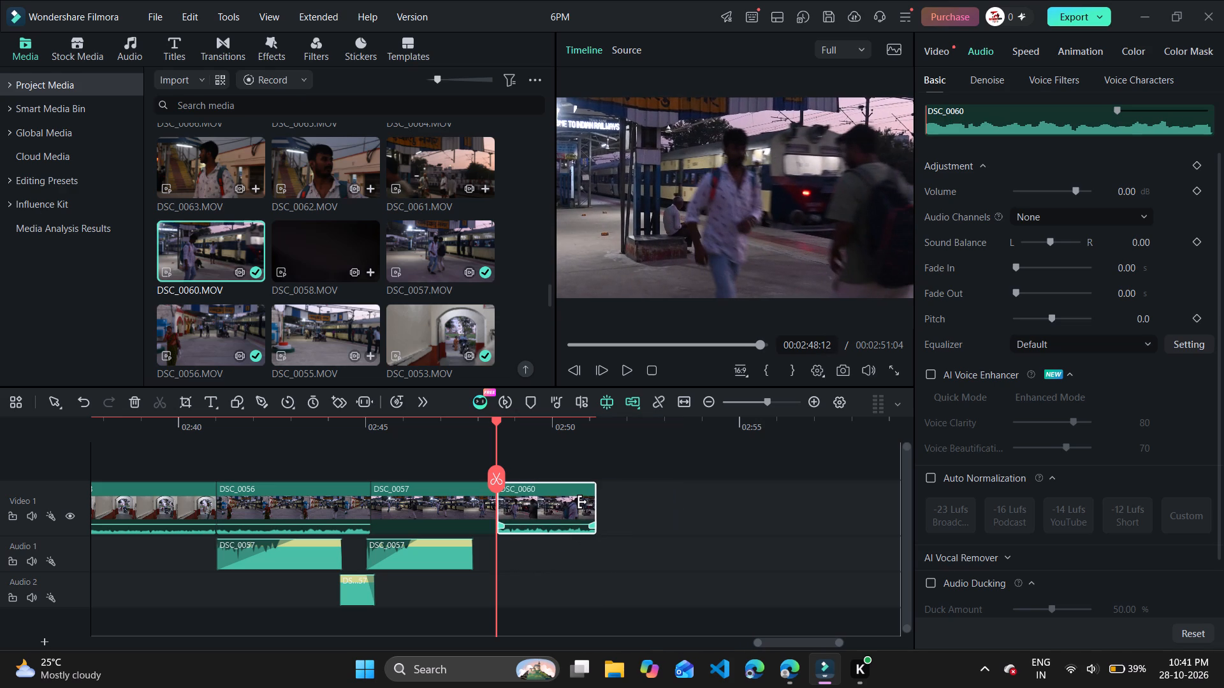
Play the timeline from 00:02:43:08 to check the cut from DSC_0057 into DSC_0060.
left_click(303, 440)
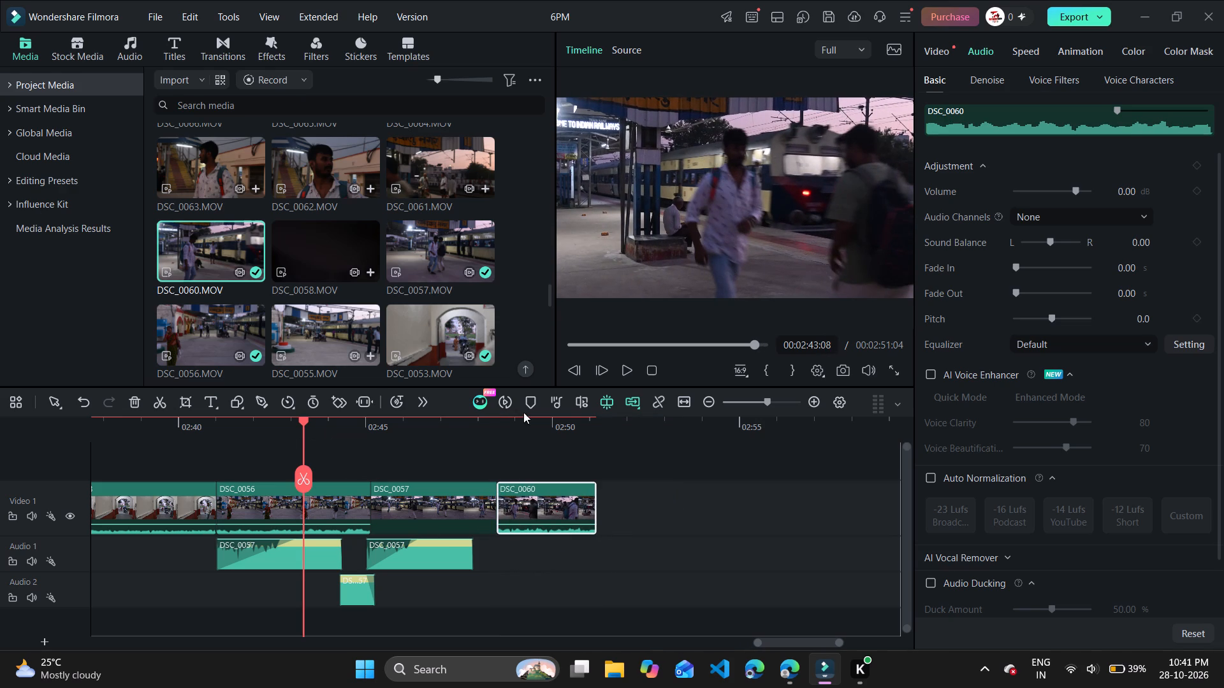
left_click(625, 372)
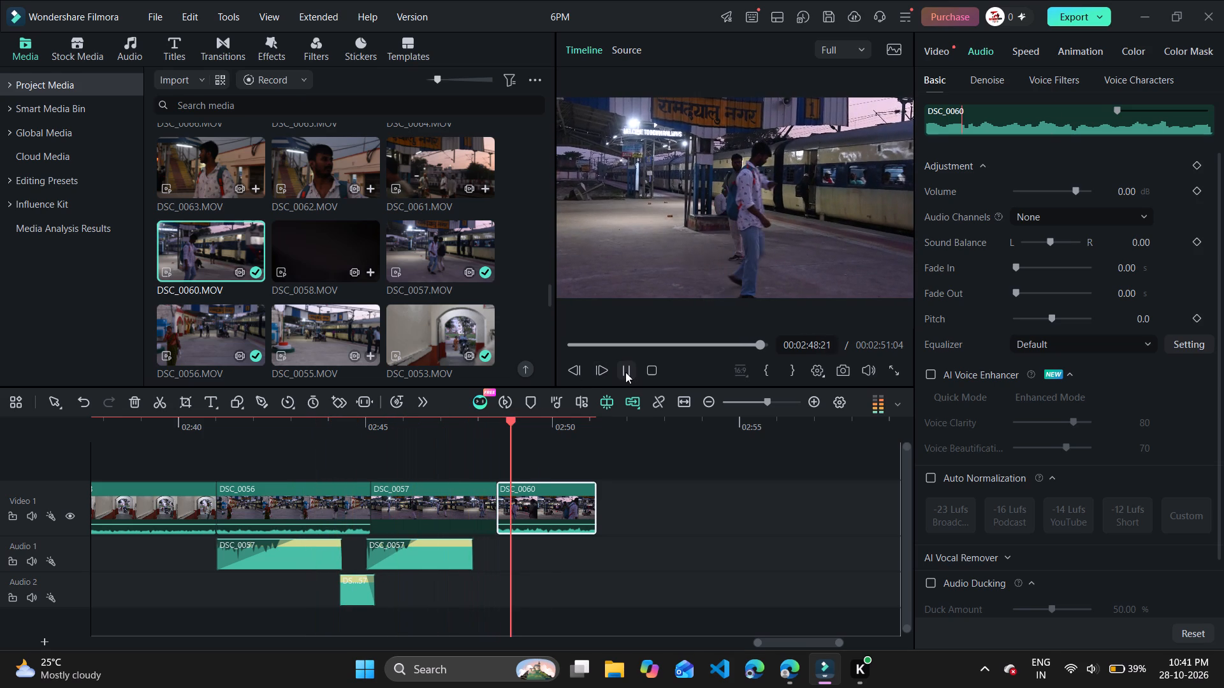
key("space")
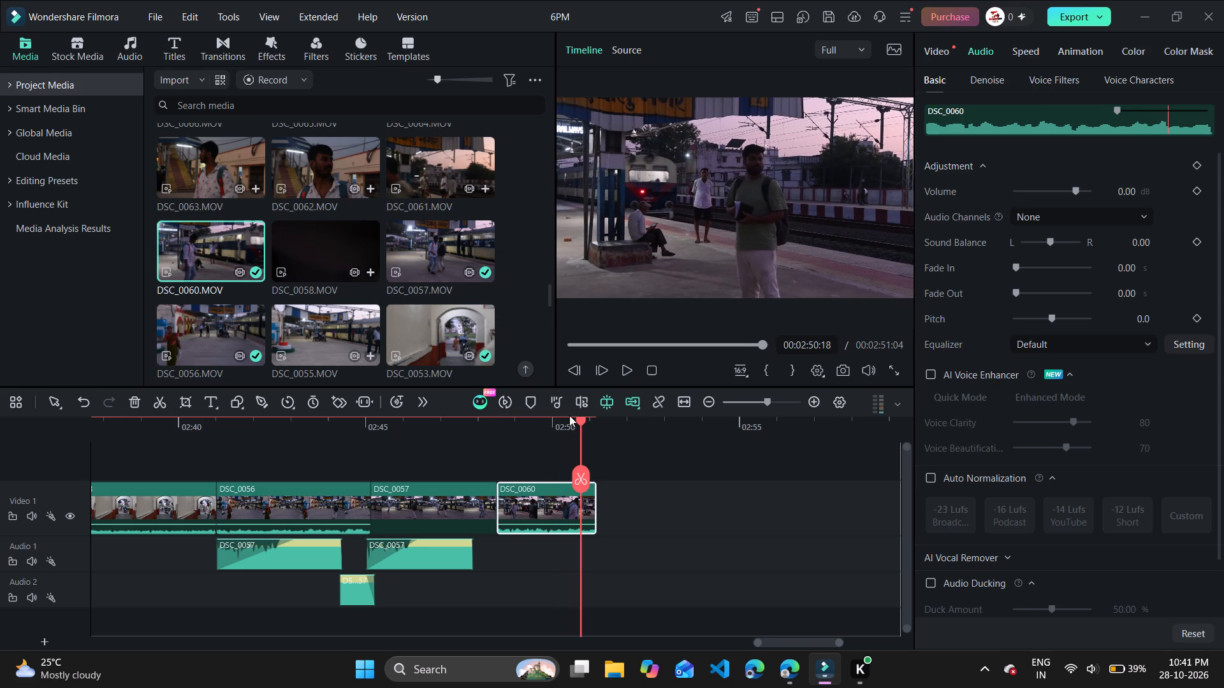
Trim the end of the DSC_0057 video clip to 00:02:47:21, aligned with the end of its audio piece on Audio 1.
left_click(478, 511)
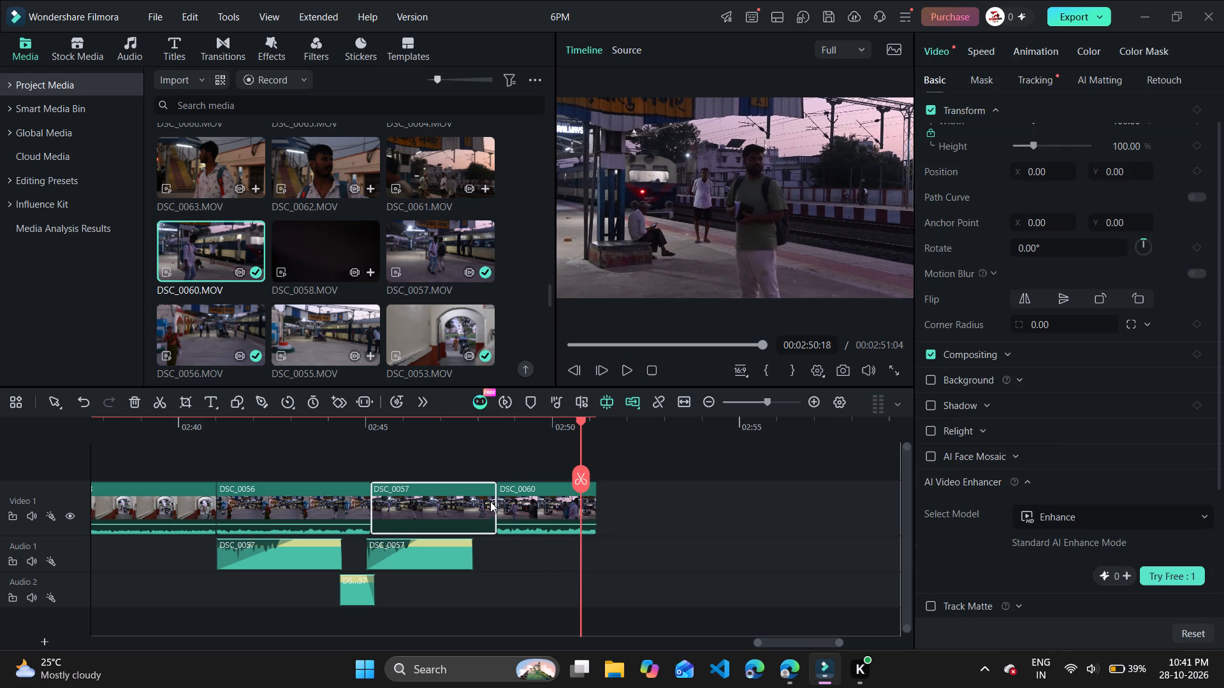
left_click_drag(492, 499, 486, 499)
left_click_drag(486, 499, 473, 501)
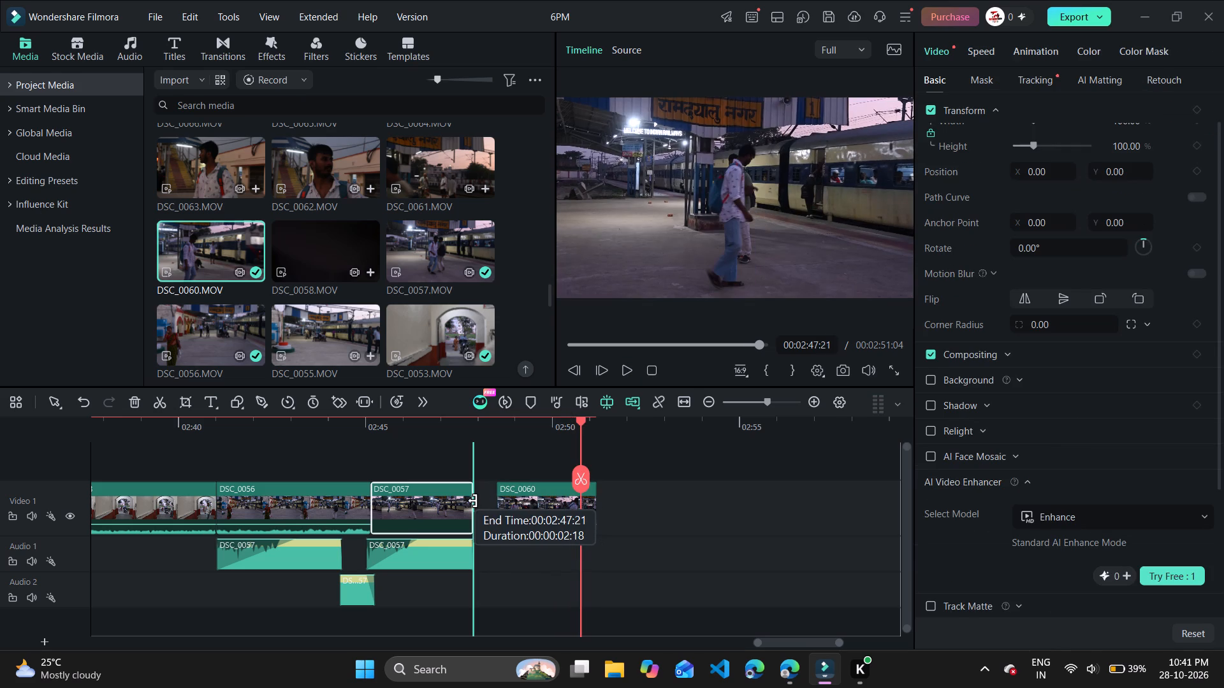
left_click_drag(473, 501, 469, 497)
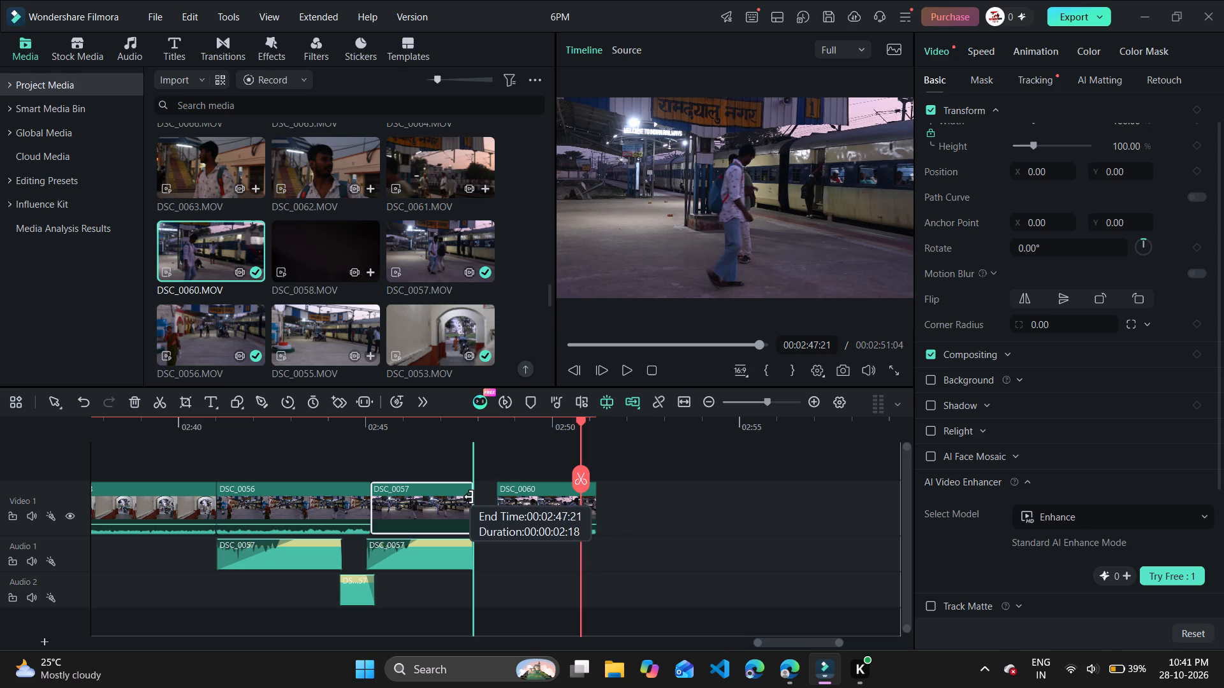
left_click_drag(469, 497, 466, 496)
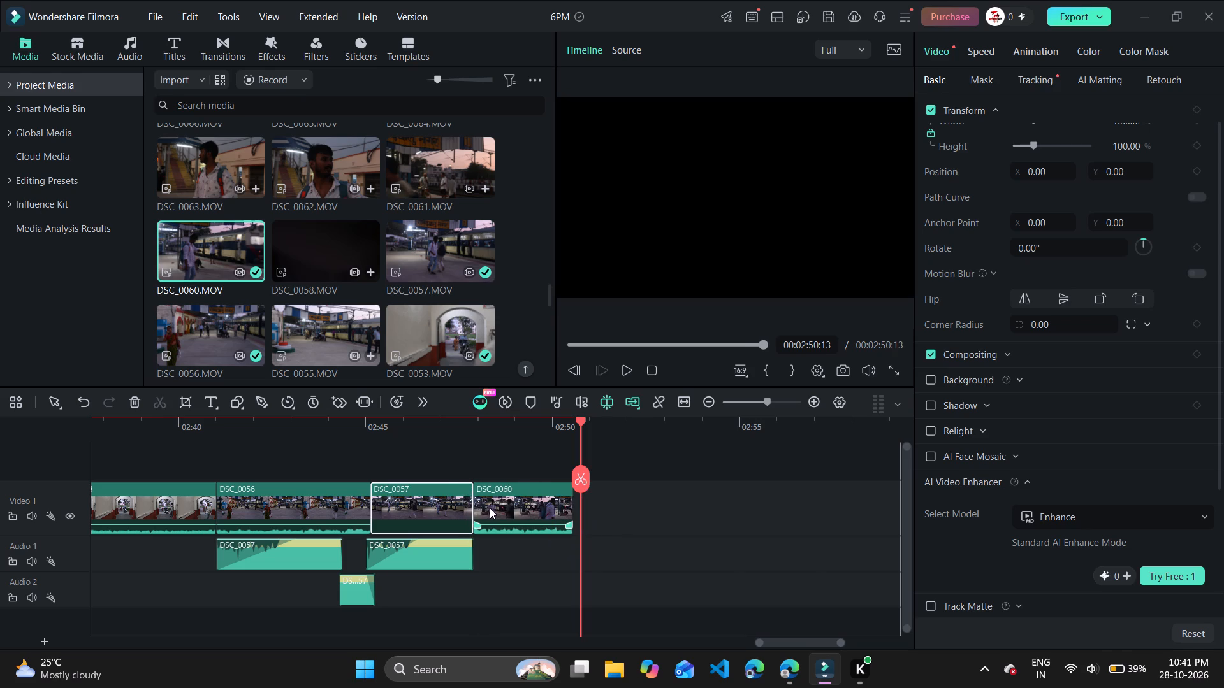
Play the timeline from about 00:02:44 to the end to check the shortened DSC_0057 and its cut into DSC_0060.
left_click(325, 427)
key("space")
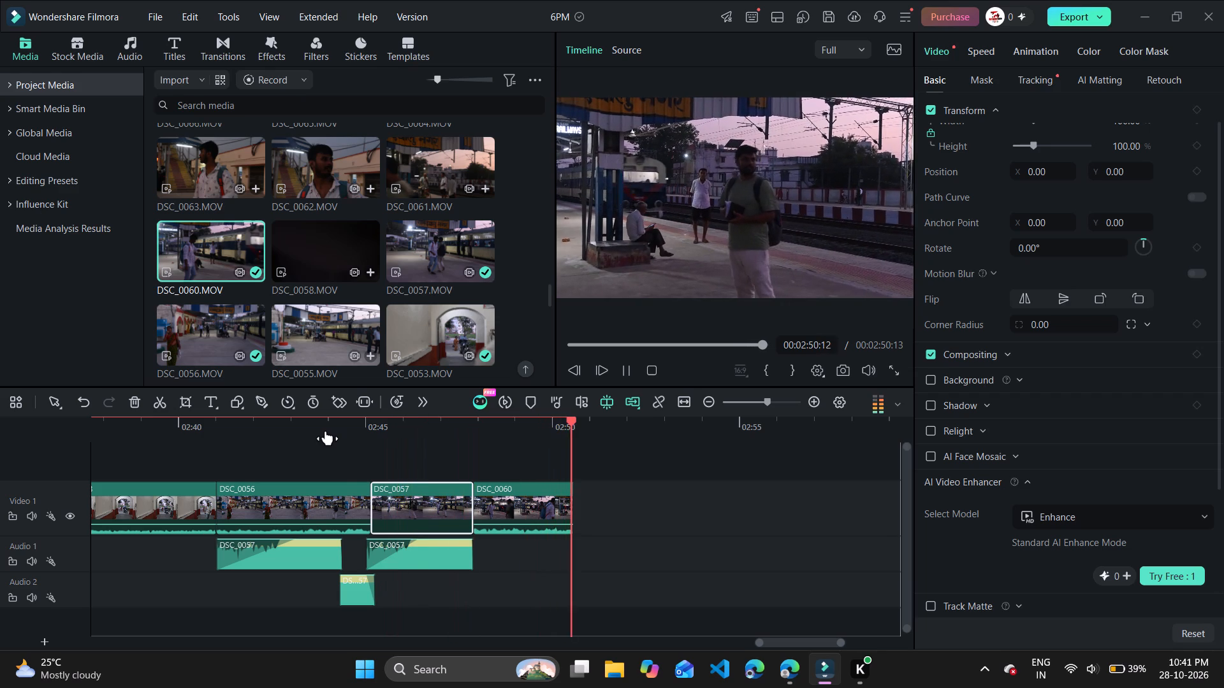
key("space")
key("space")
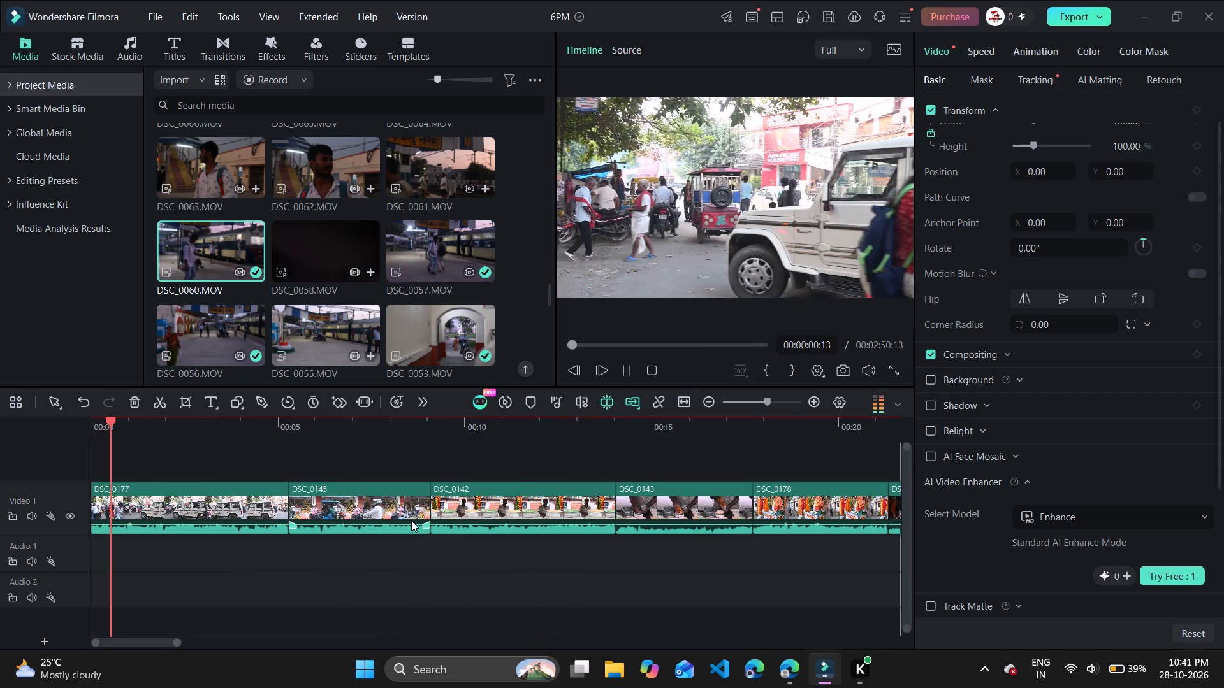
Stop the playback from the beginning and play from 00:02:42:15 to check the cut from DSC_0056 into DSC_0057.
left_click(743, 344)
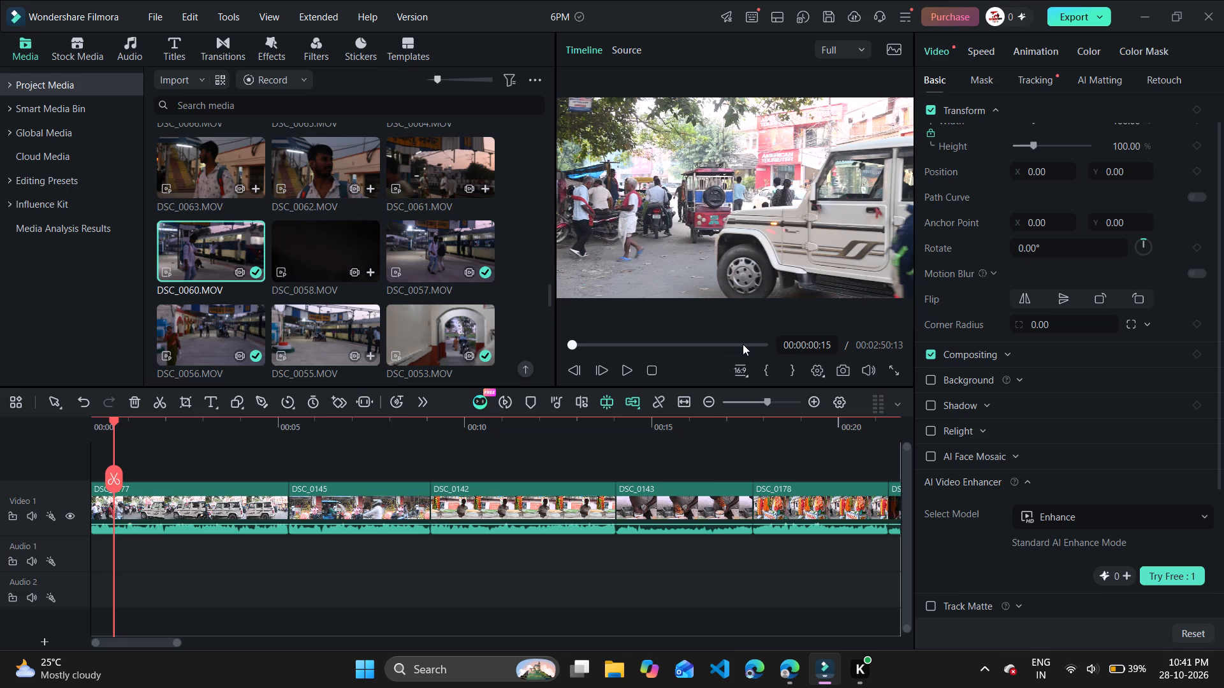
left_click(763, 639)
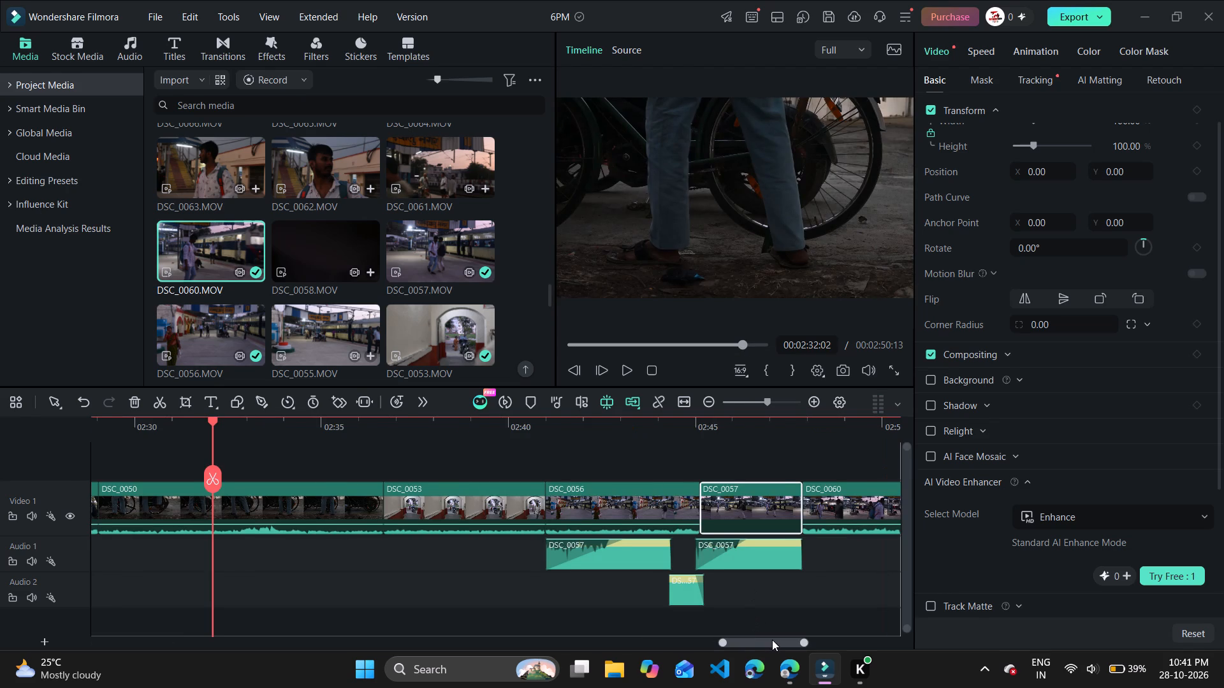
left_click(772, 640)
left_click(773, 640)
left_click(783, 639)
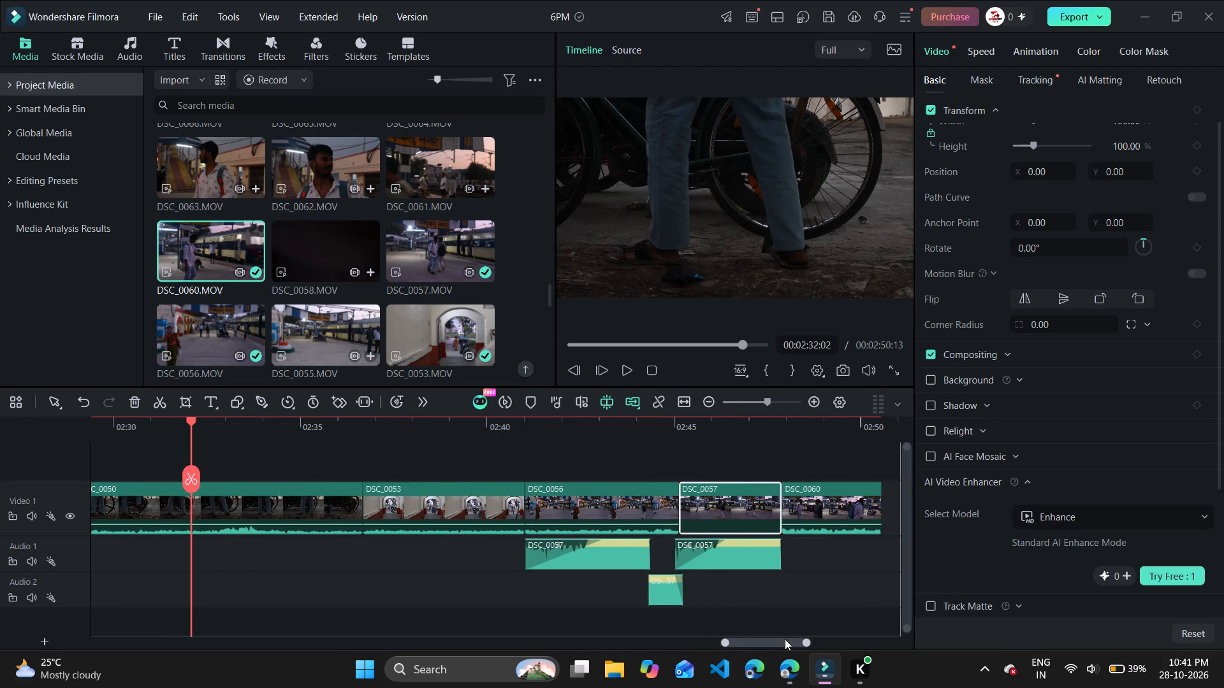
left_click(785, 639)
left_click(592, 450)
left_click(585, 436)
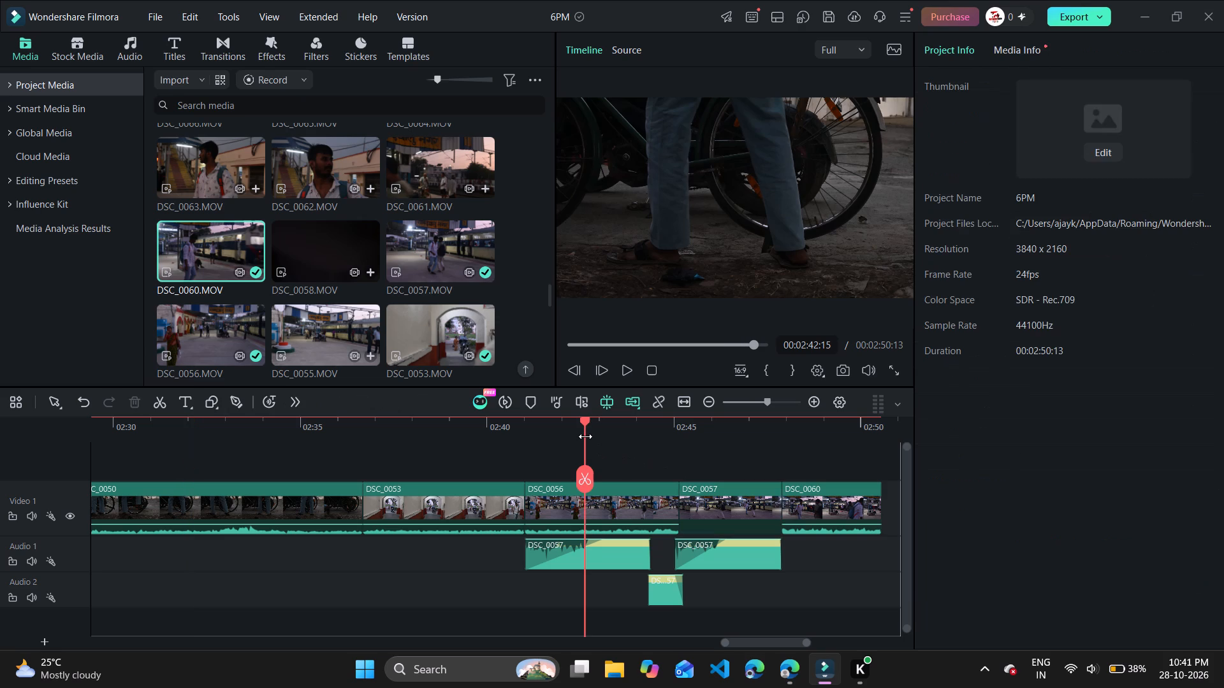
key("space")
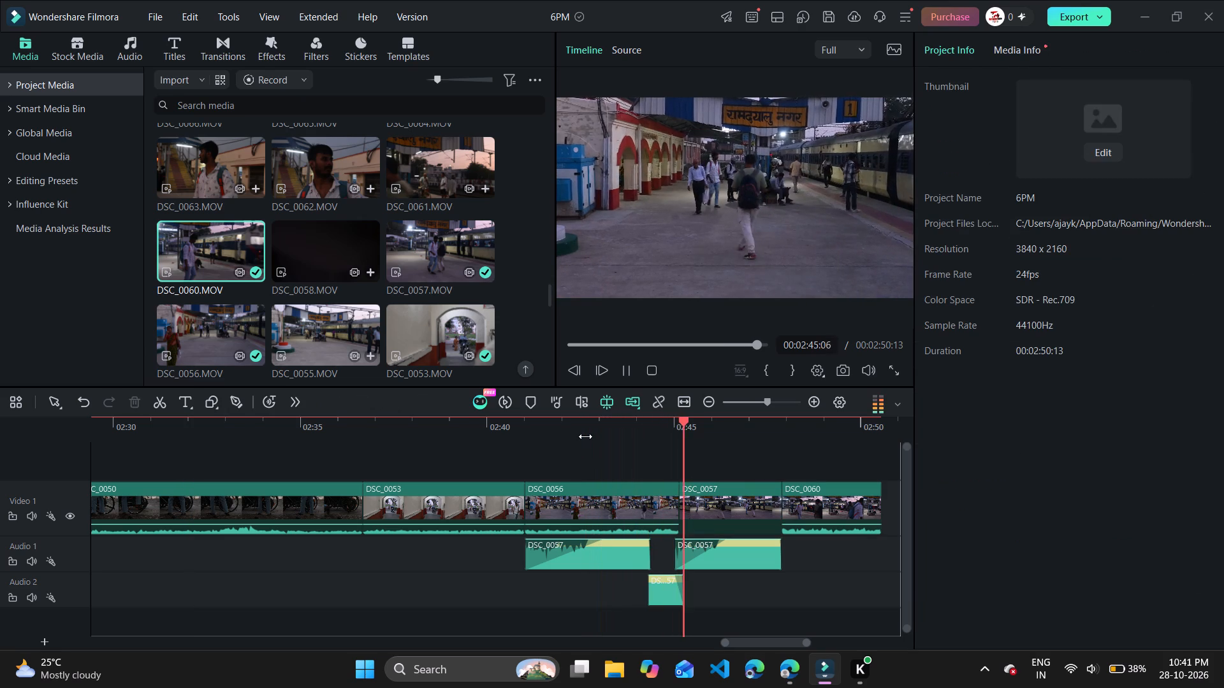
key("space")
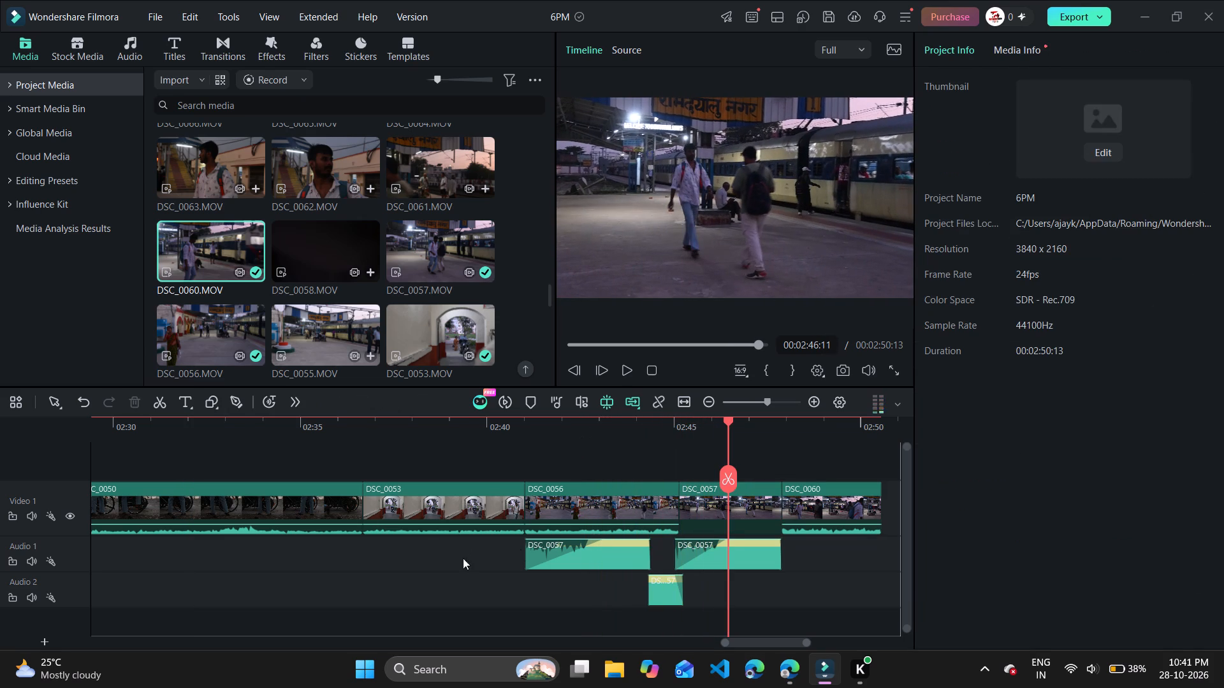
Trim 3 frames off the end of DSC_0056 on Video 1, aligning it with the start of the second Audio 1 piece.
left_click(656, 501)
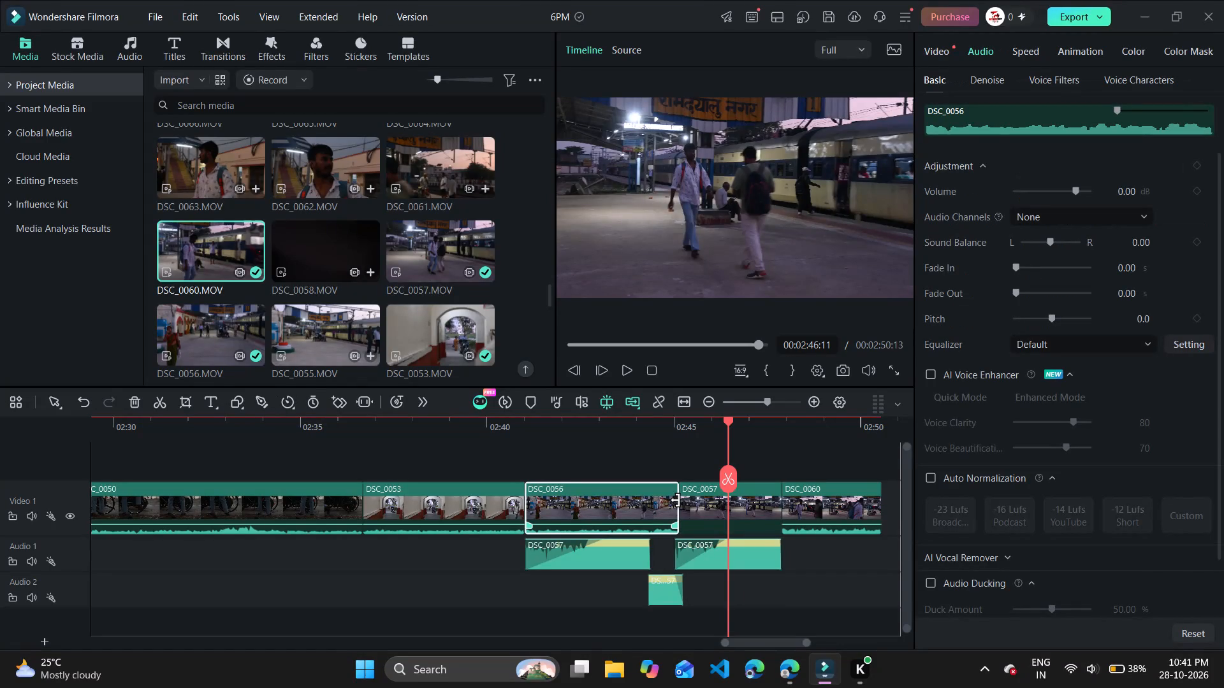
left_click(487, 433)
left_click(624, 426)
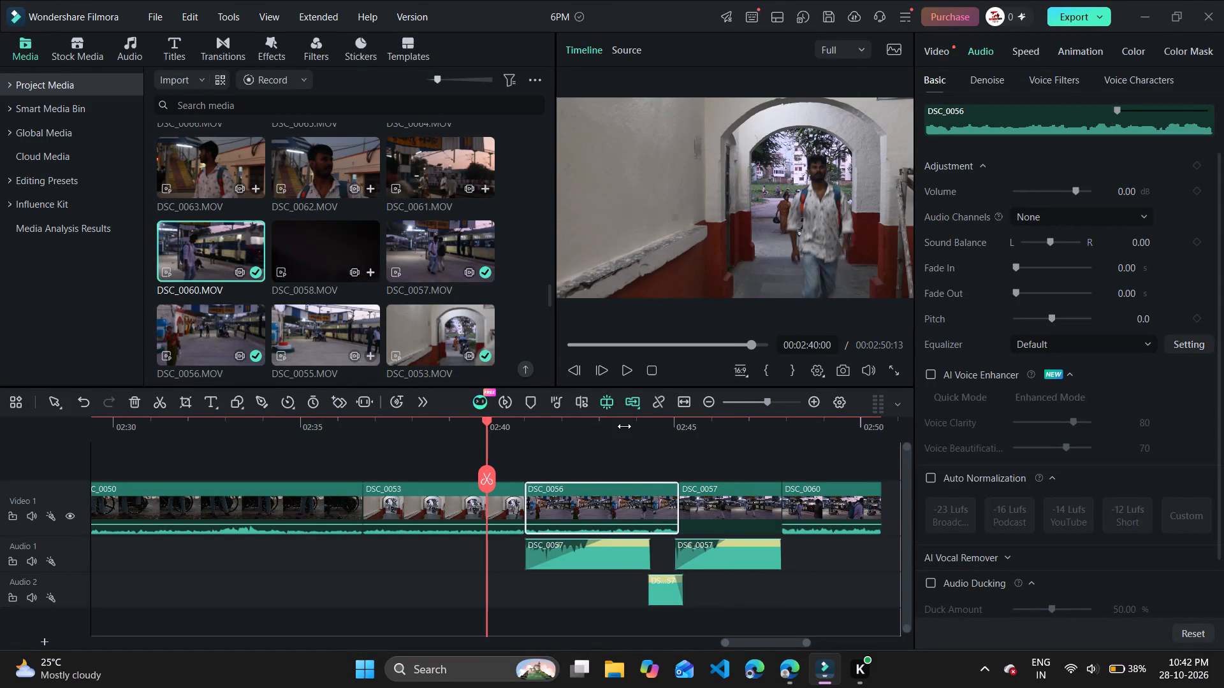
left_click(682, 496)
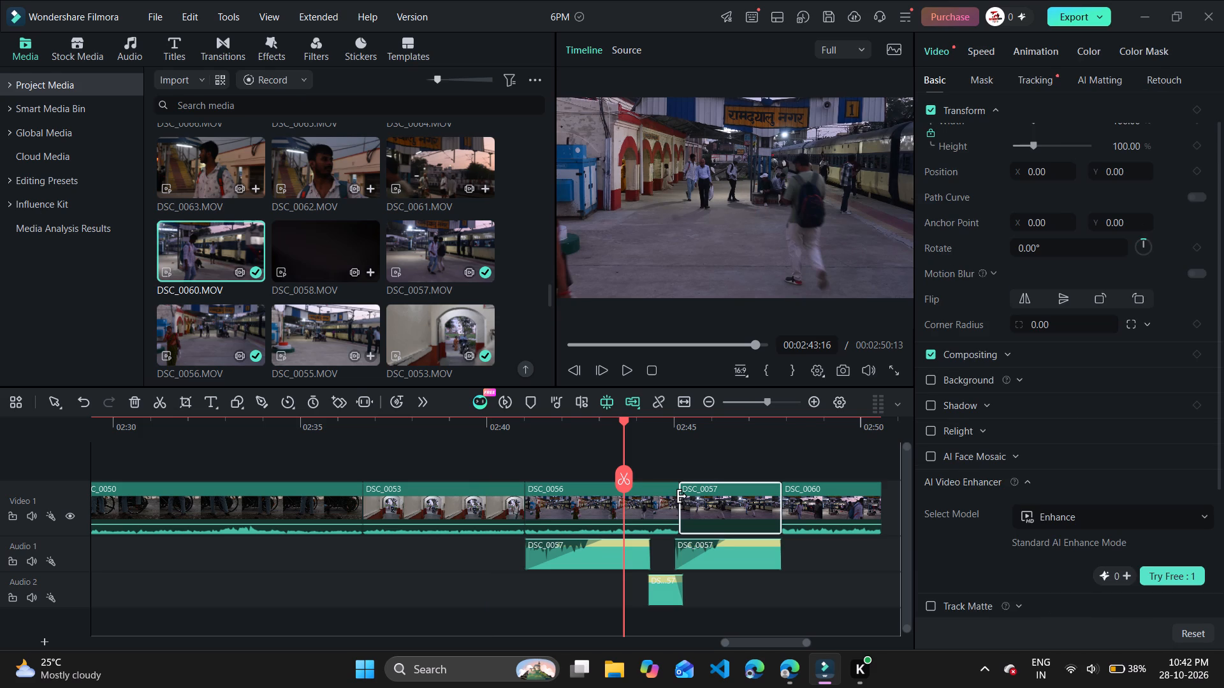
left_click(676, 498)
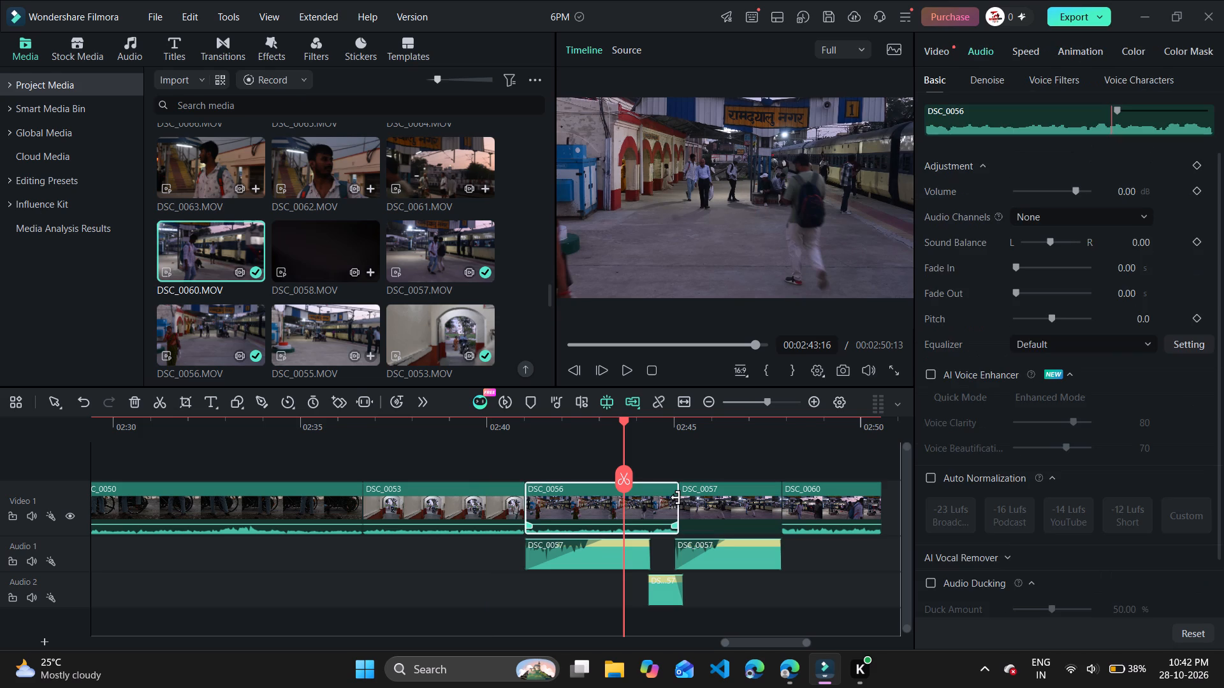
left_click_drag(676, 498, 669, 498)
left_click_drag(669, 498, 671, 499)
left_click_drag(671, 499, 667, 500)
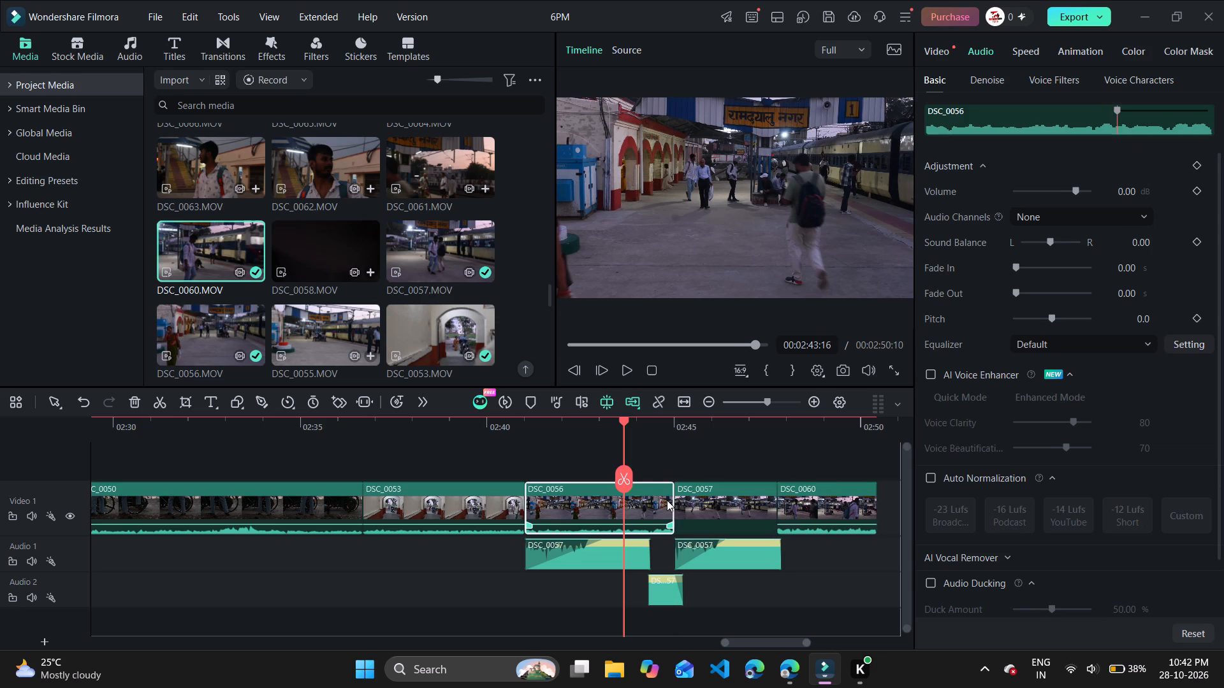
Play the timeline from 00:02:43:16 into DSC_0057 to check the shortened end of DSC_0056.
key("space")
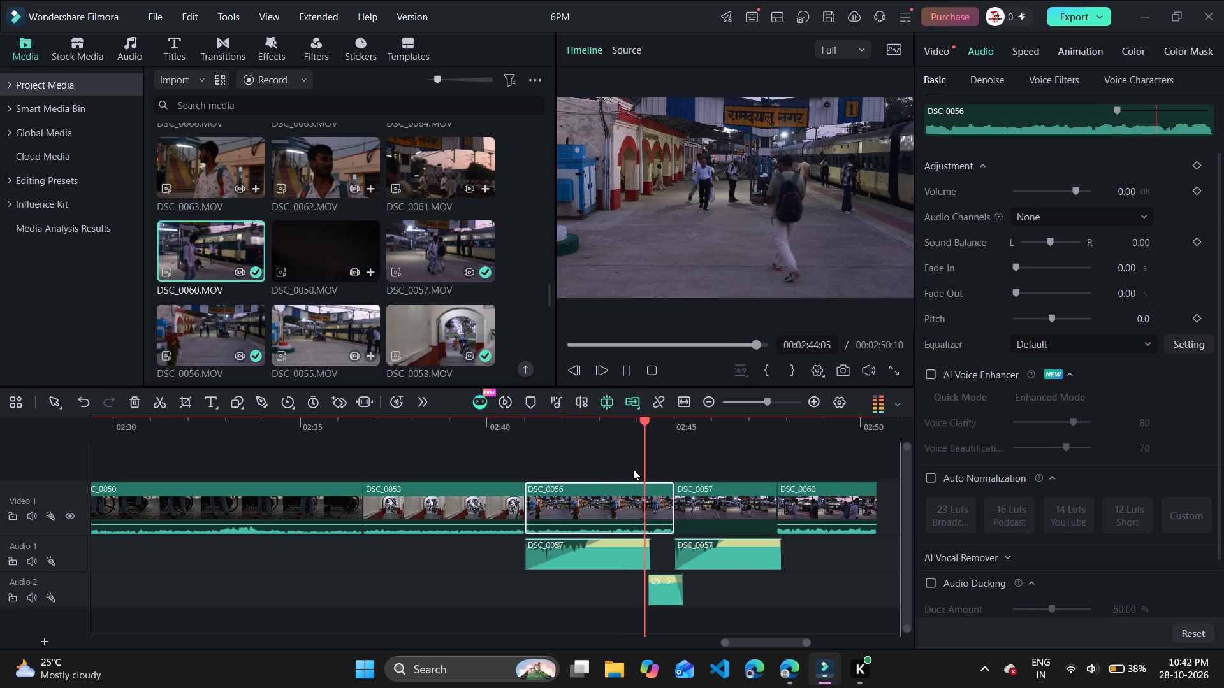
key("space")
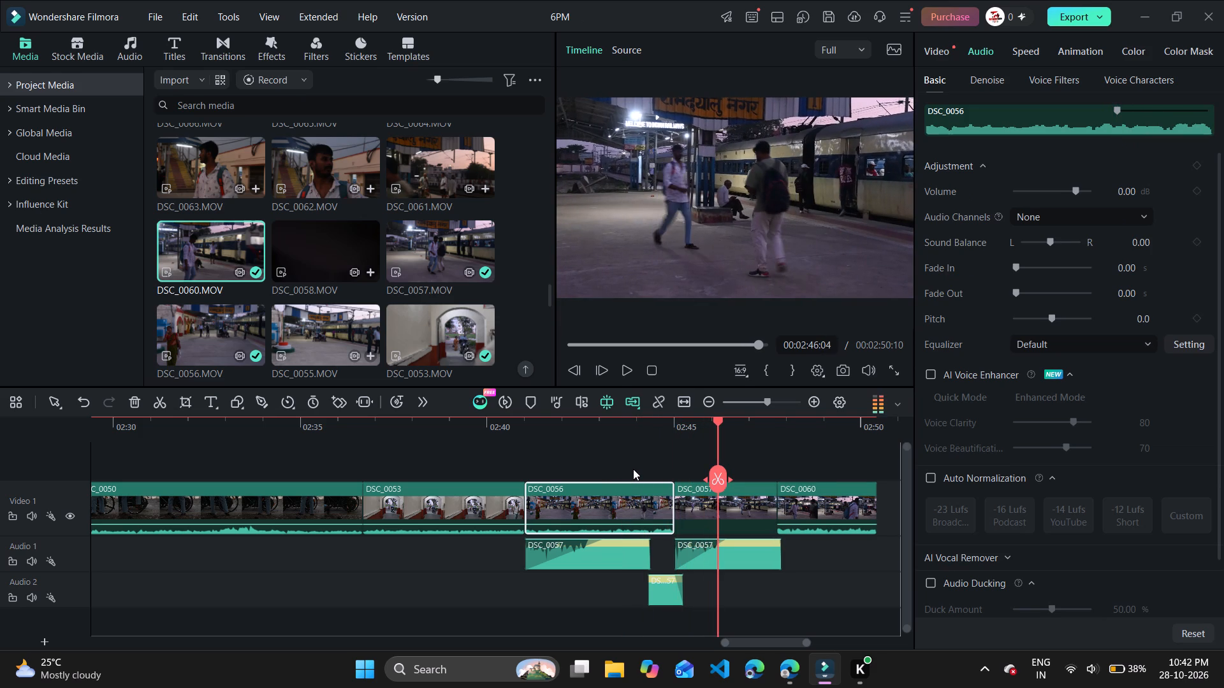
Trim the start of the DSC_0057 video clip to a duration of 00:00:02:12, keeping it directly after DSC_0056.
left_click(692, 499)
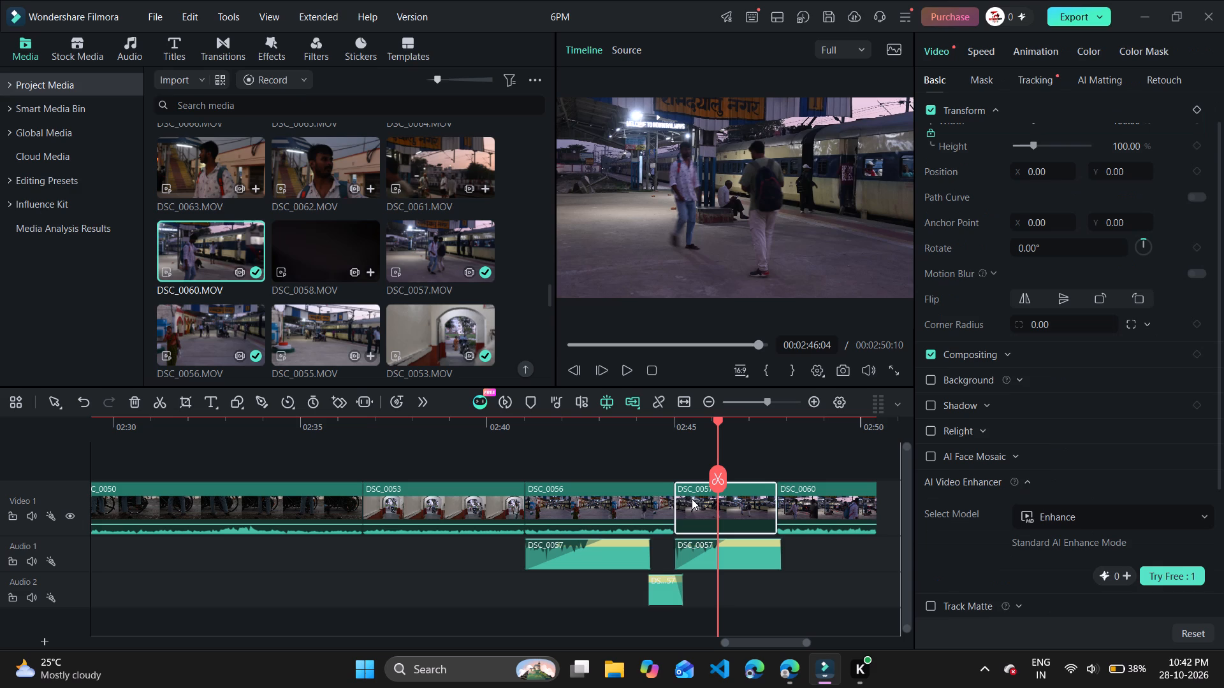
left_click(673, 501)
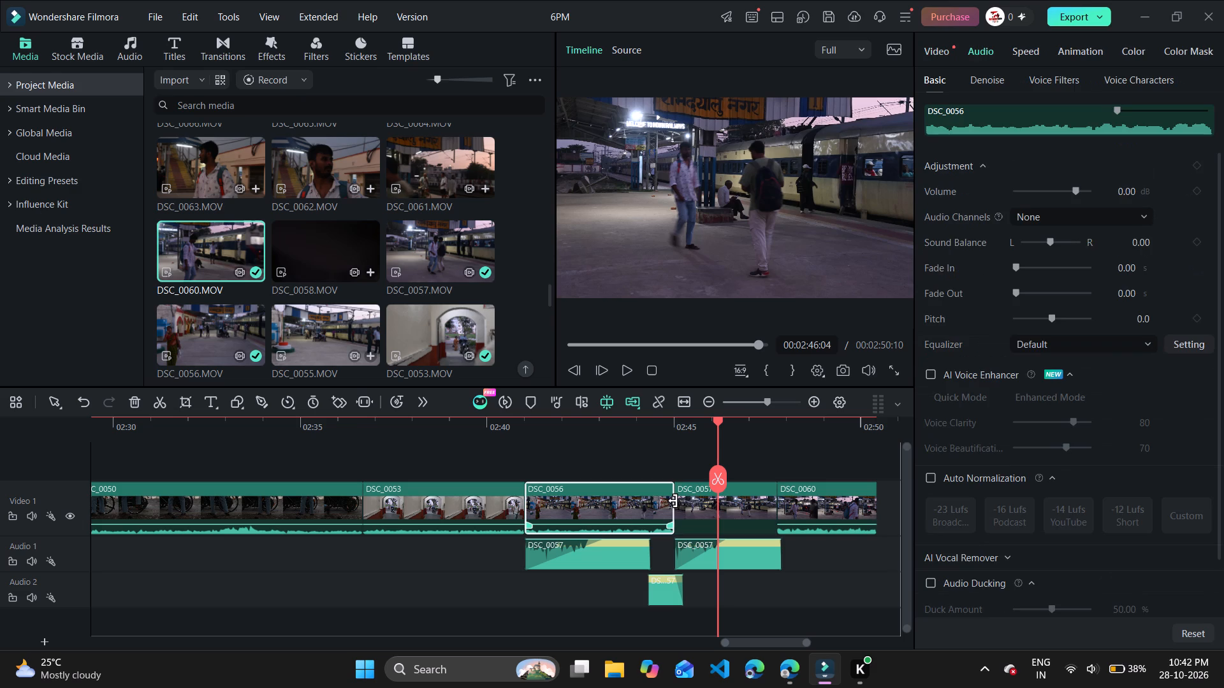
left_click(681, 500)
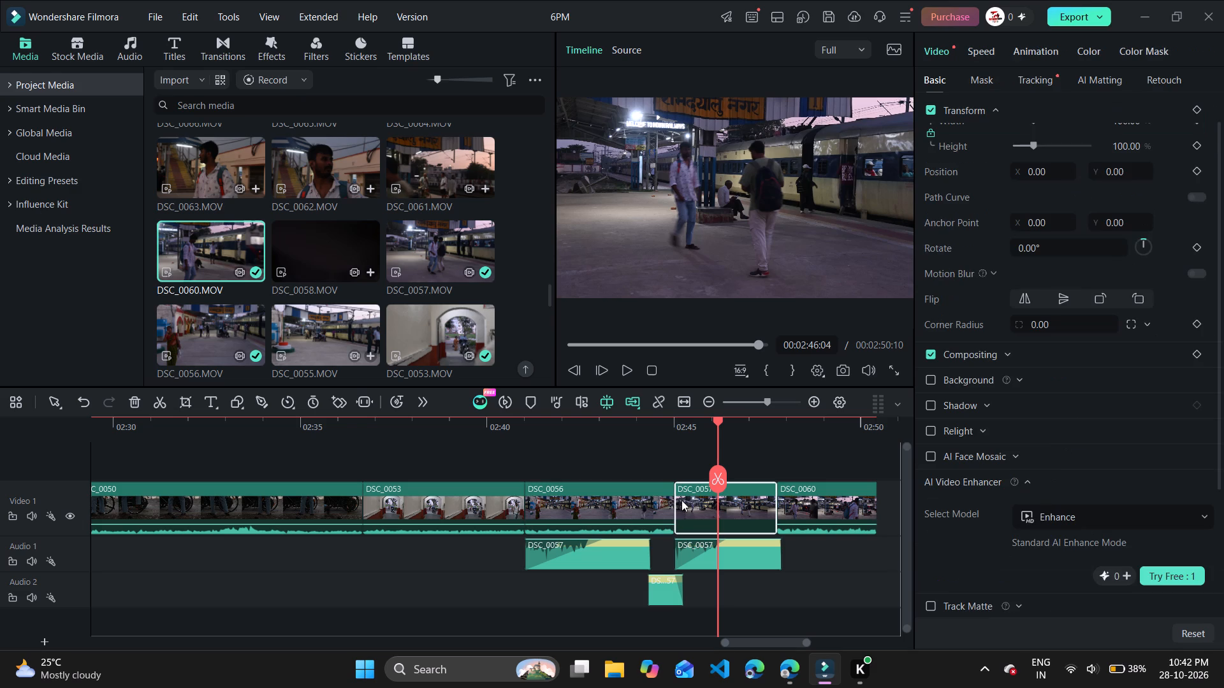
left_click(680, 497)
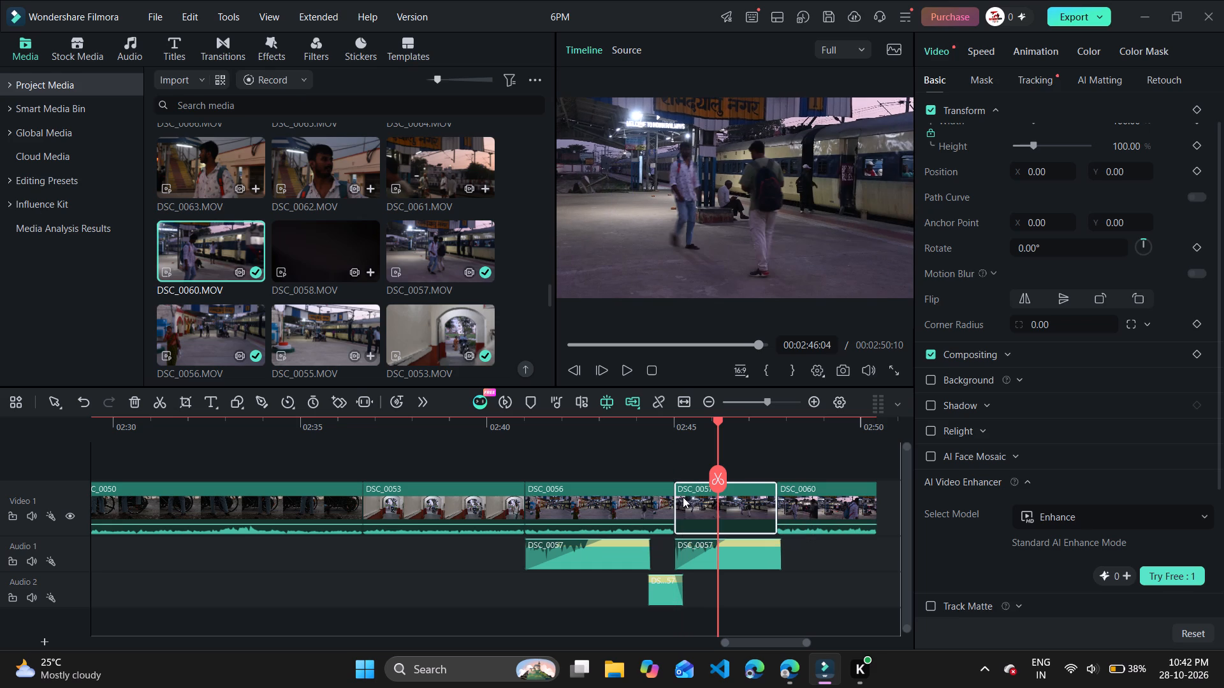
left_click(680, 496)
left_click(676, 489)
left_click_drag(676, 489, 678, 489)
left_click_drag(678, 489, 682, 490)
left_click_drag(679, 494, 685, 496)
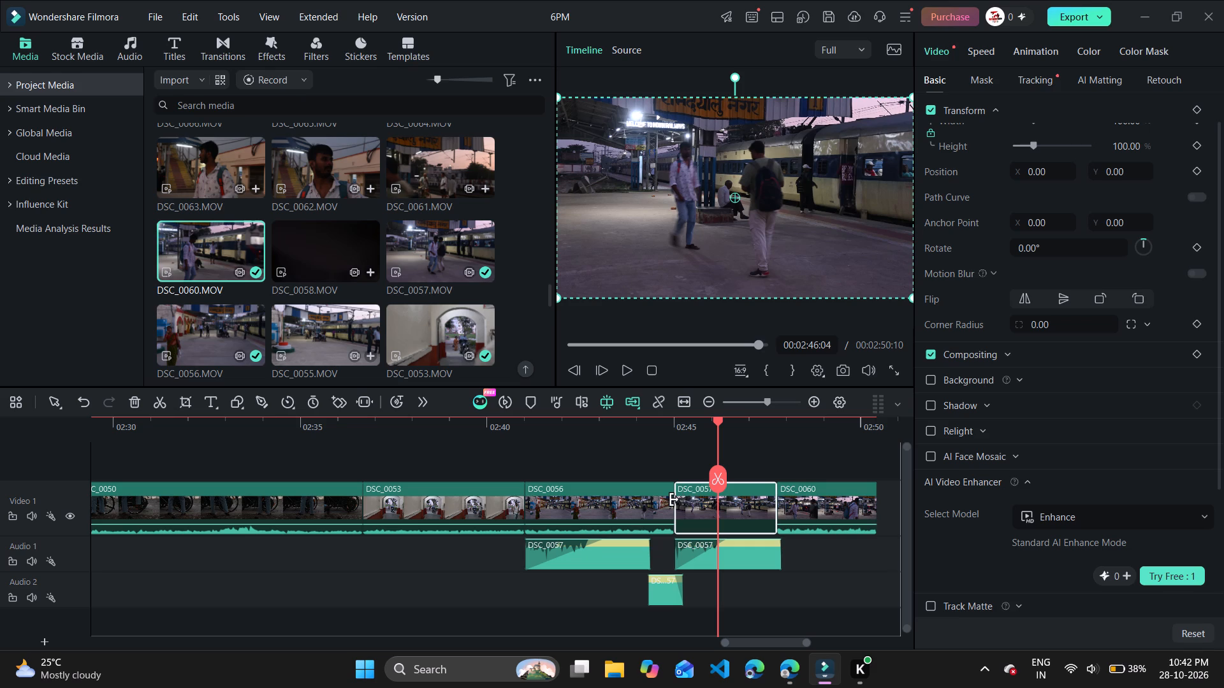
left_click_drag(674, 499, 685, 501)
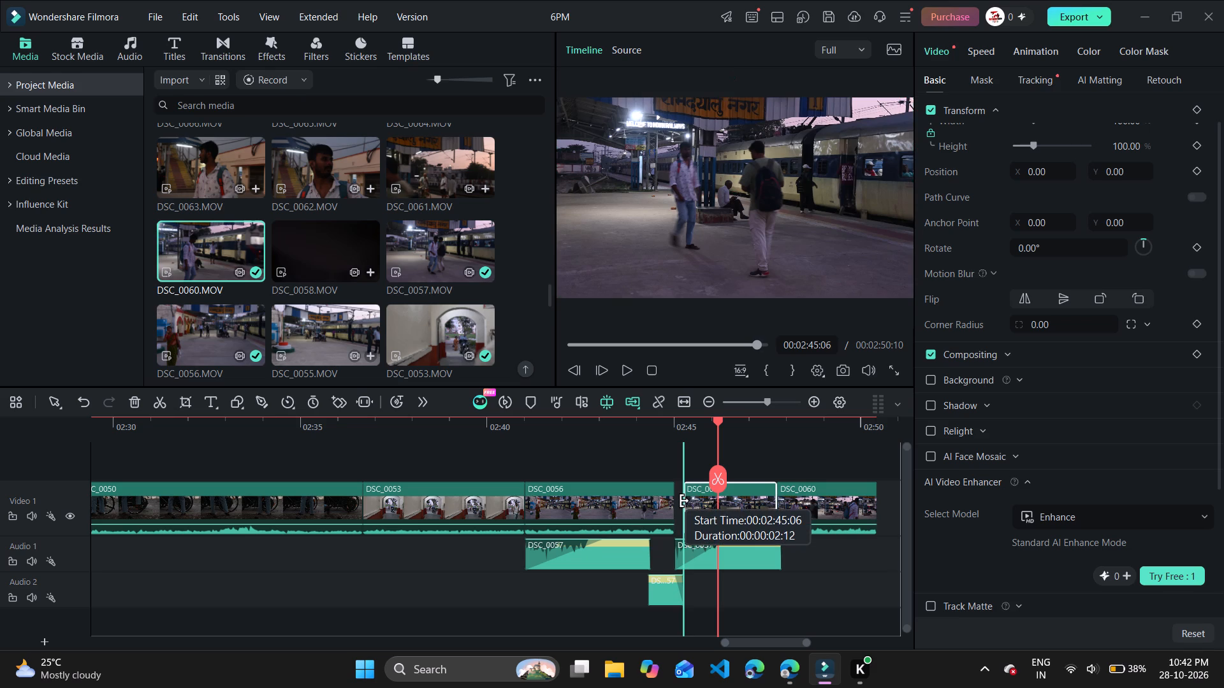
left_click_drag(685, 501, 683, 501)
Play the timeline from about 00:02:42 into DSC_0060, and replay from about 00:02:43, to check the cuts around DSC_0057.
left_click(564, 441)
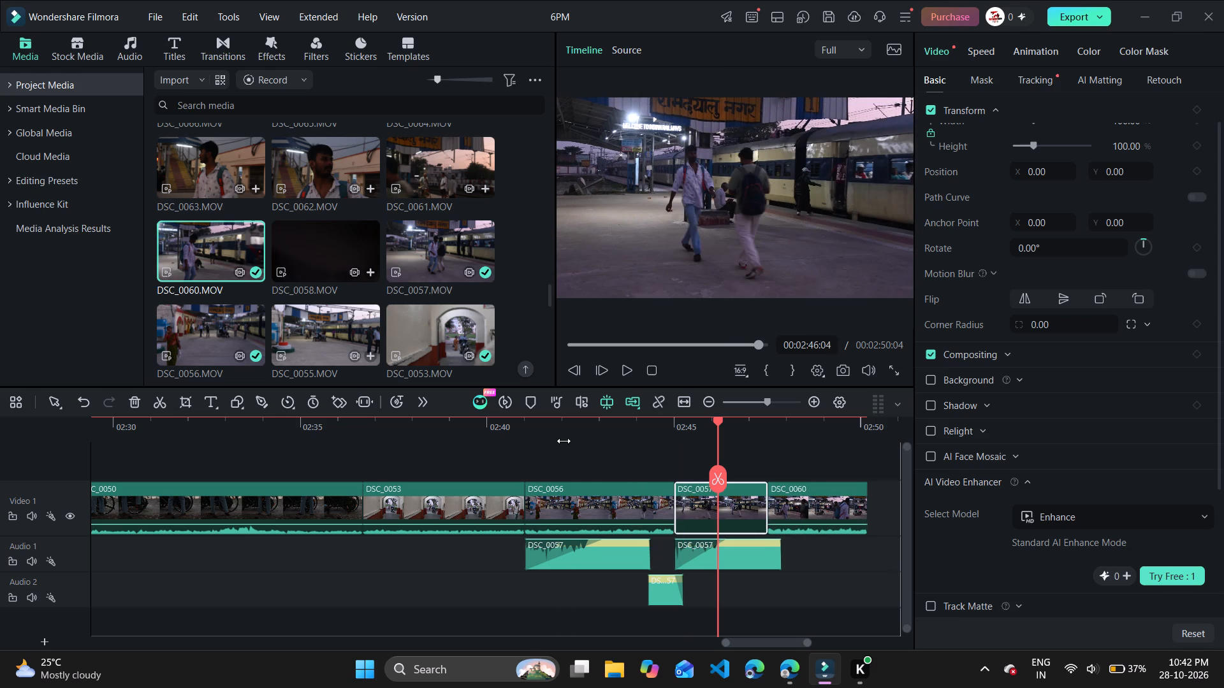
key("space")
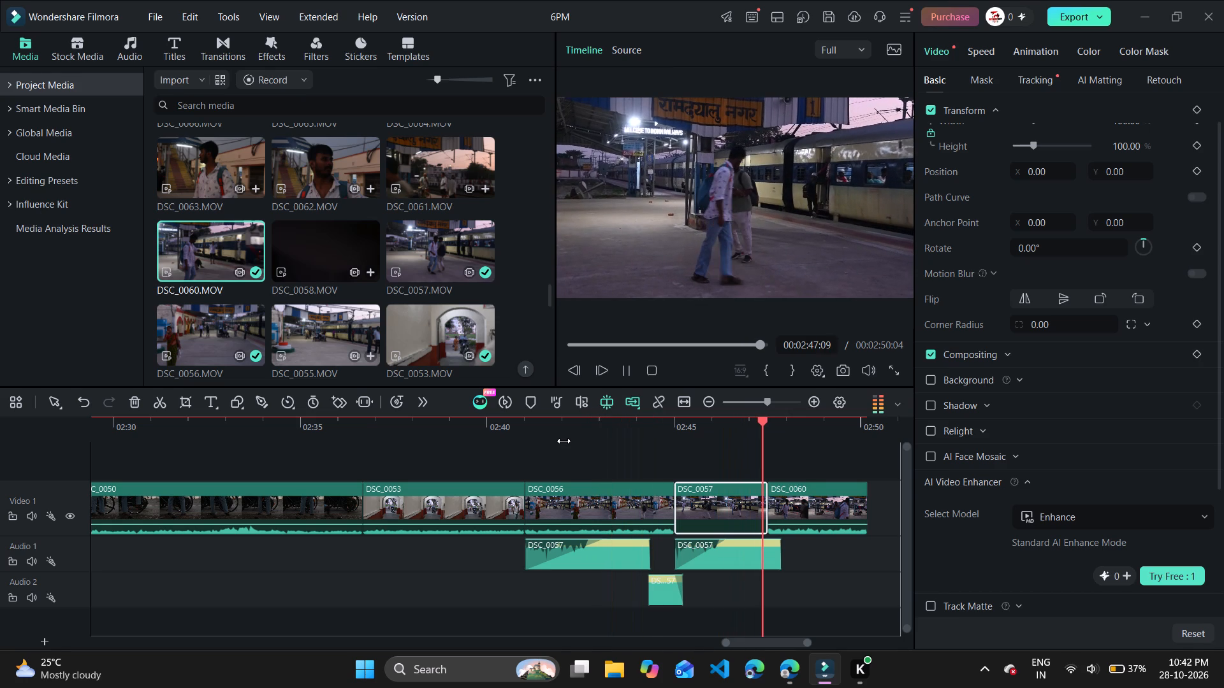
key("space")
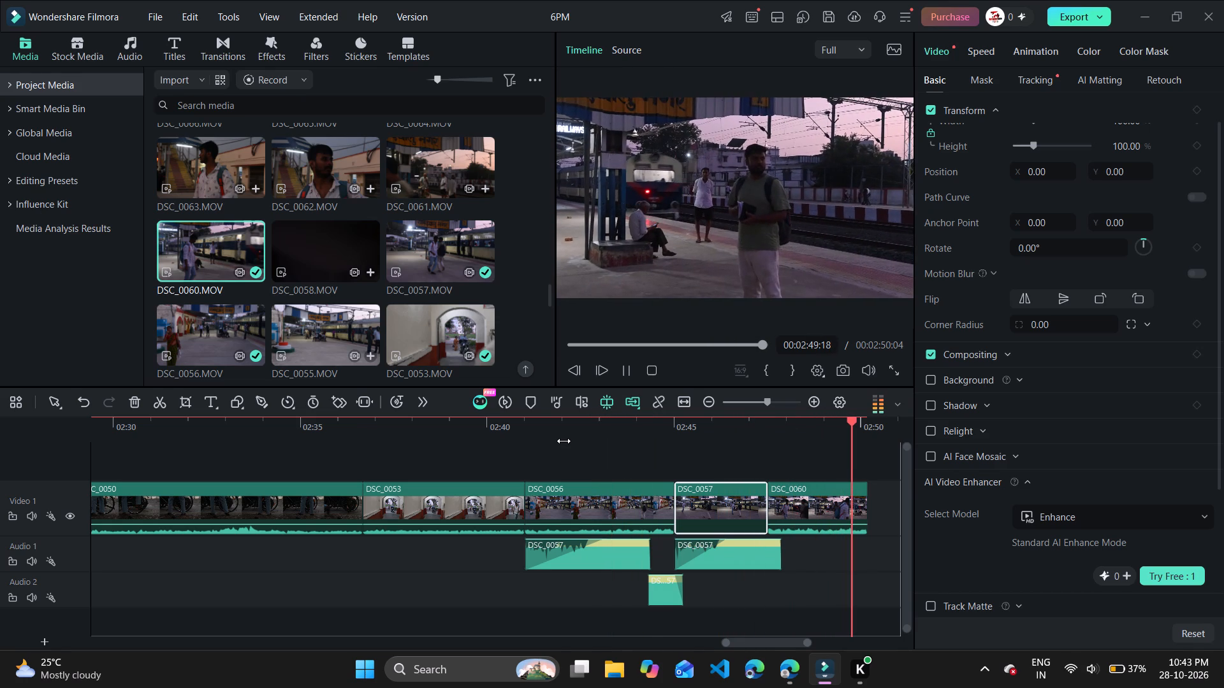
left_click(609, 438)
key("space")
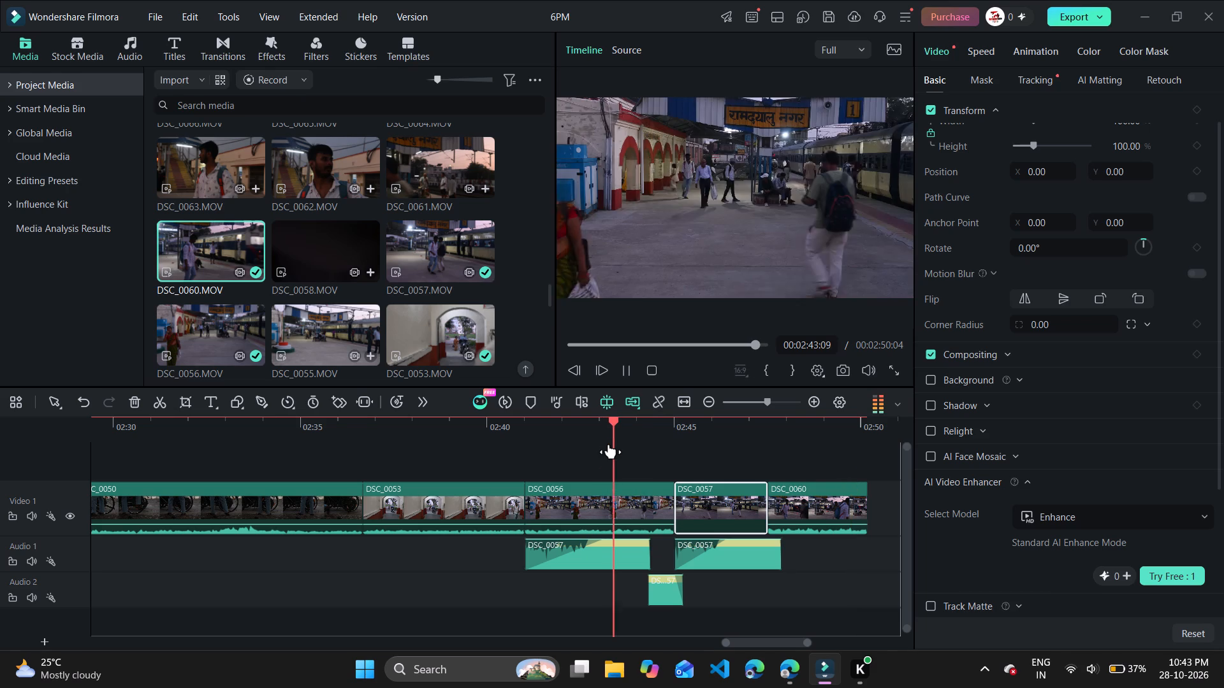
key("space")
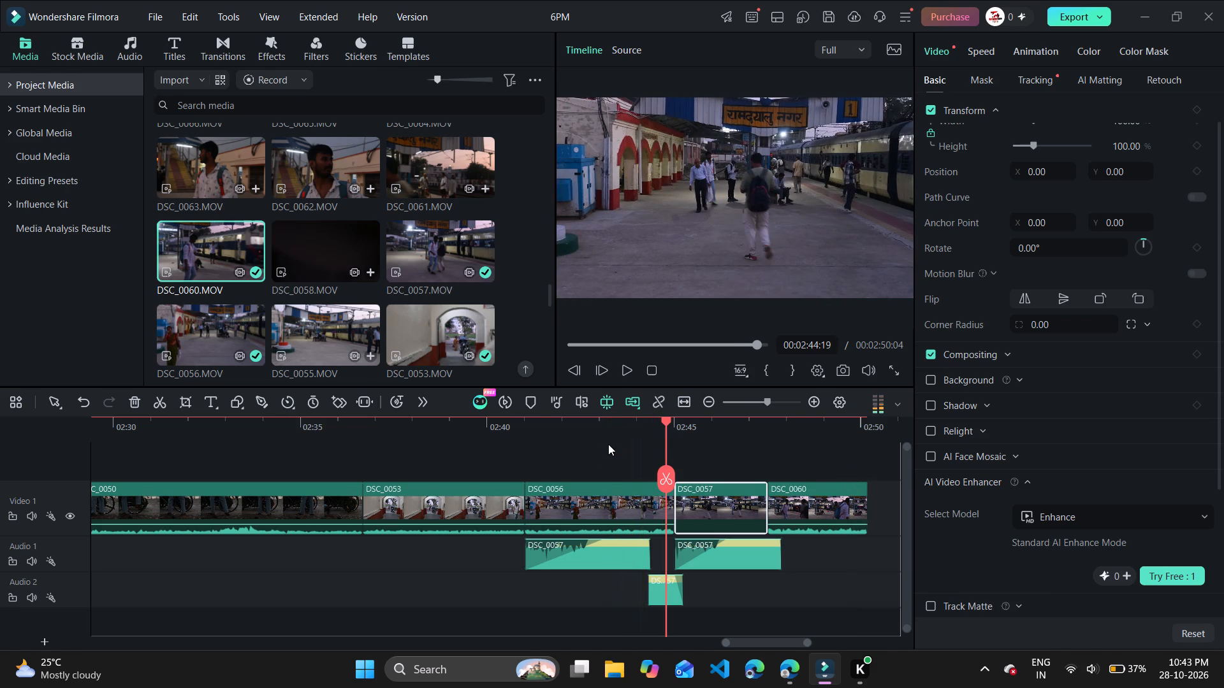
Trim the end of DSC_0056 on Video 1 to the playhead at 00:02:44:19, keeping DSC_0057 and DSC_0060 directly after it.
left_click(631, 506)
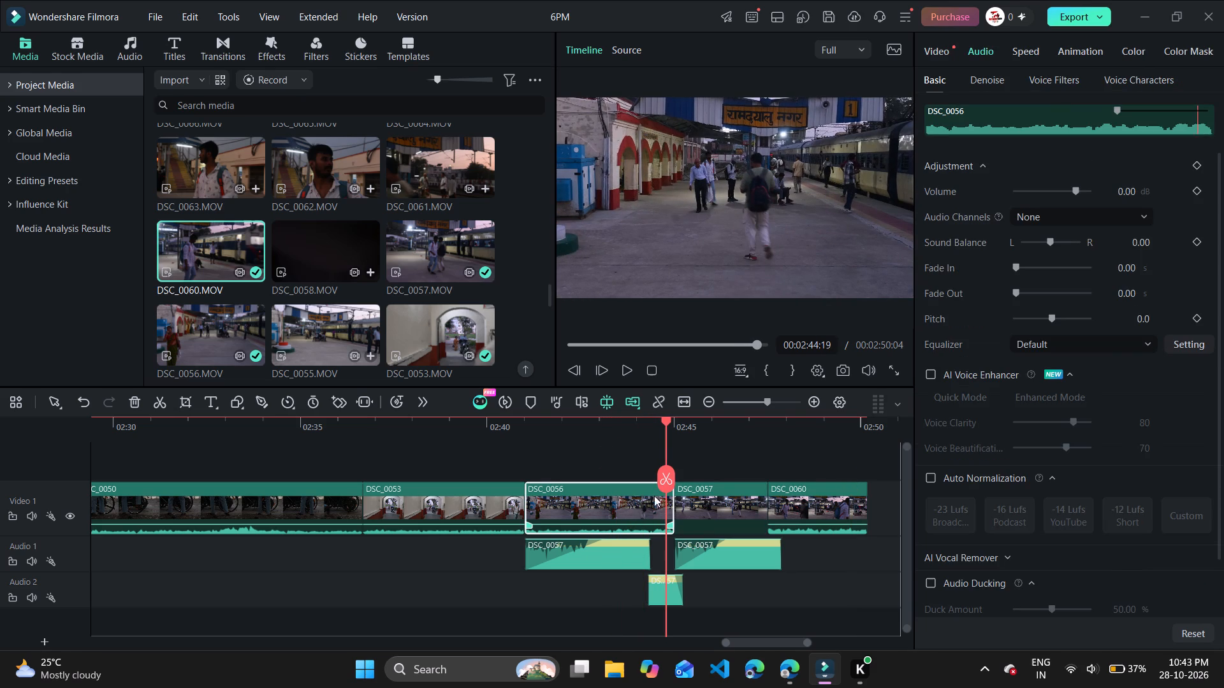
left_click_drag(673, 501, 671, 504)
left_click_drag(671, 504, 662, 508)
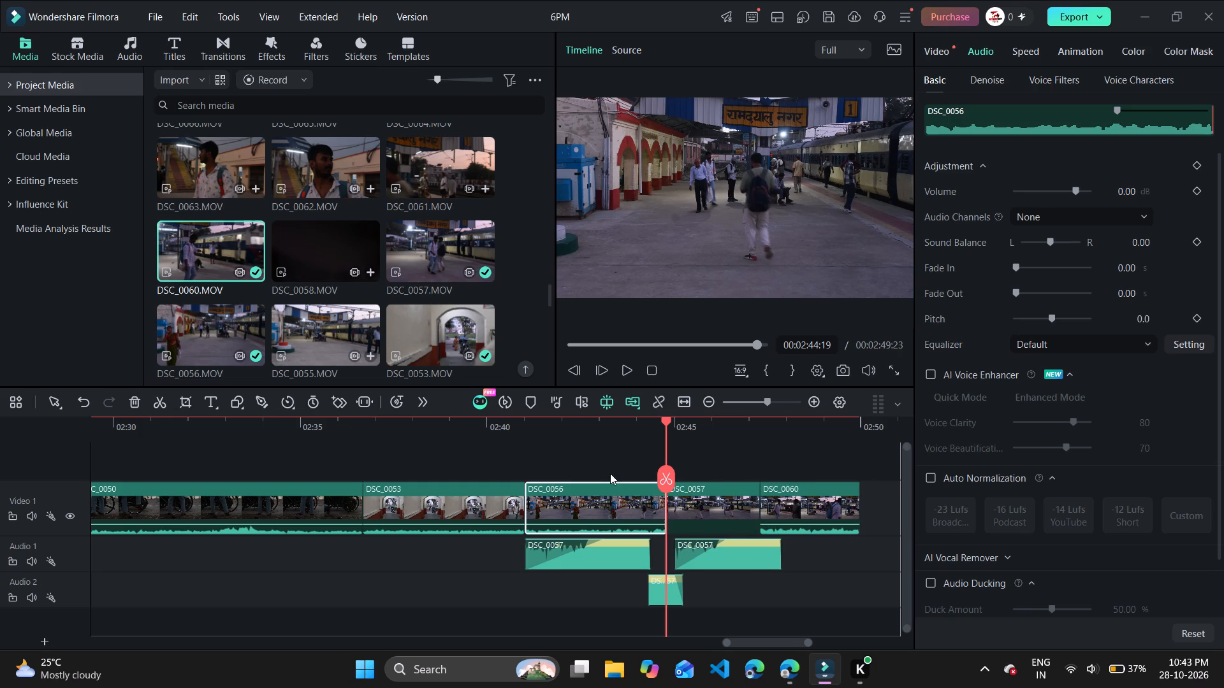
Play the timeline from about 00:02:41 into DSC_0060 to check the tightened cuts between DSC_0056, DSC_0057 and DSC_0060.
left_click(537, 438)
key("space")
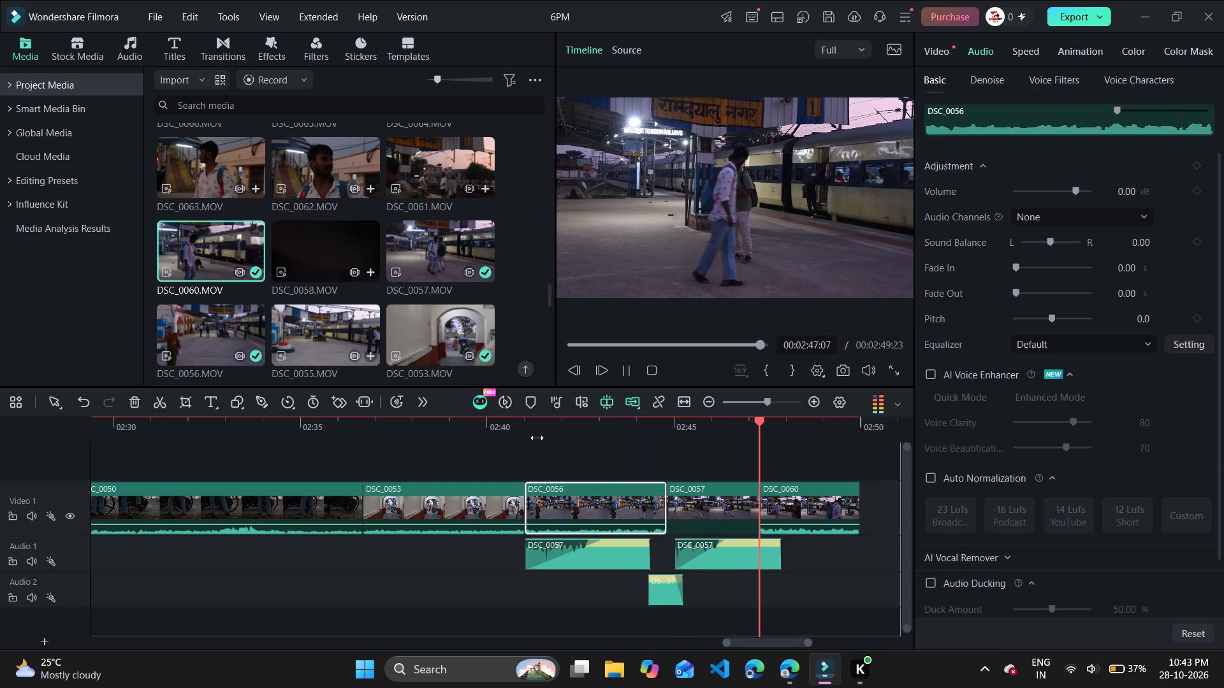
key("space")
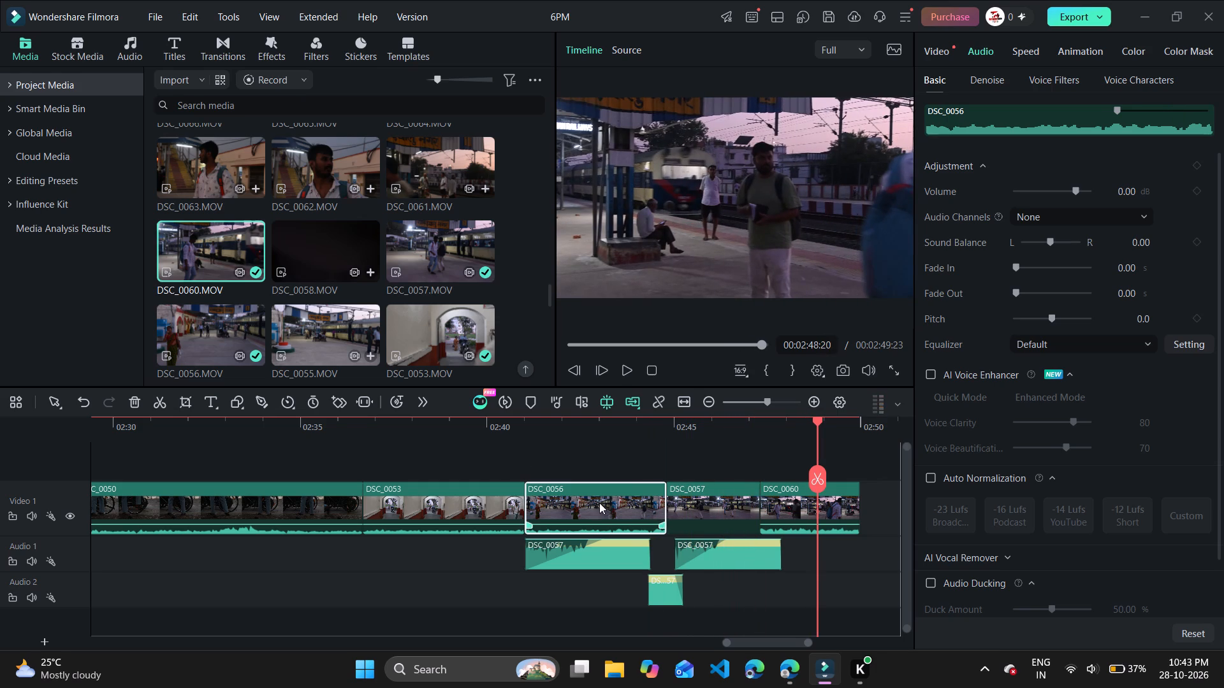
Trim the end of the DSC_0057 clip on Video 1 to a duration of about 1 second, with DSC_0060 directly after it.
left_click(696, 495)
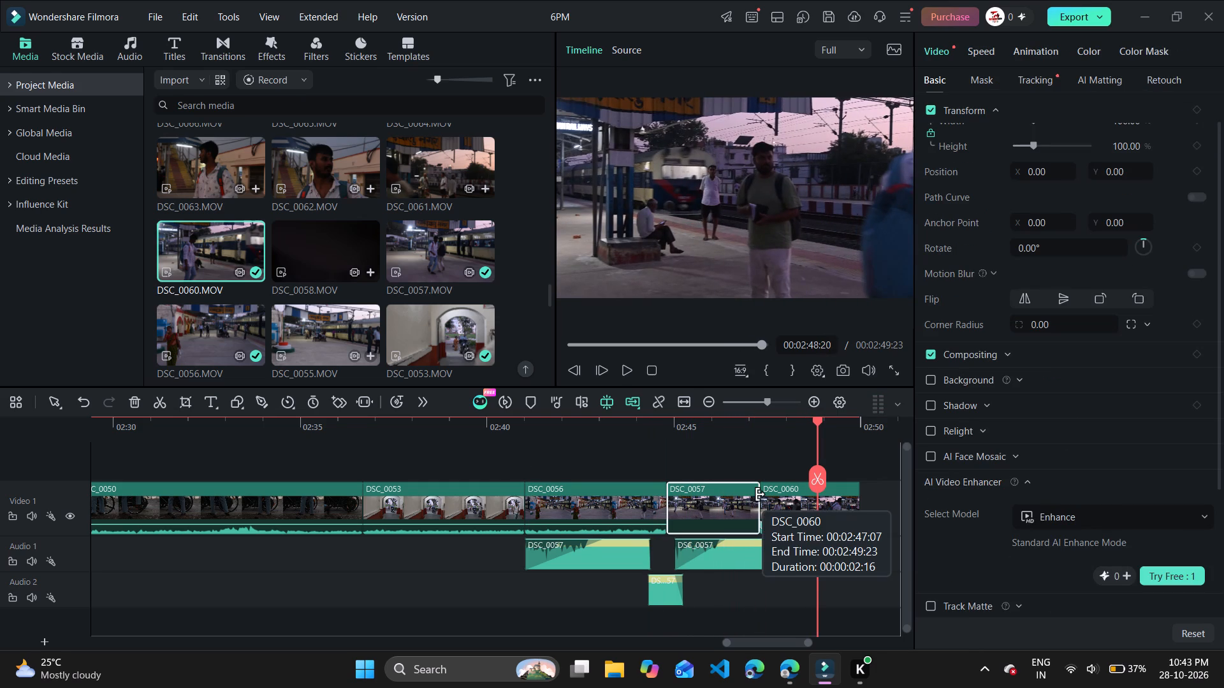
triple_click(761, 493)
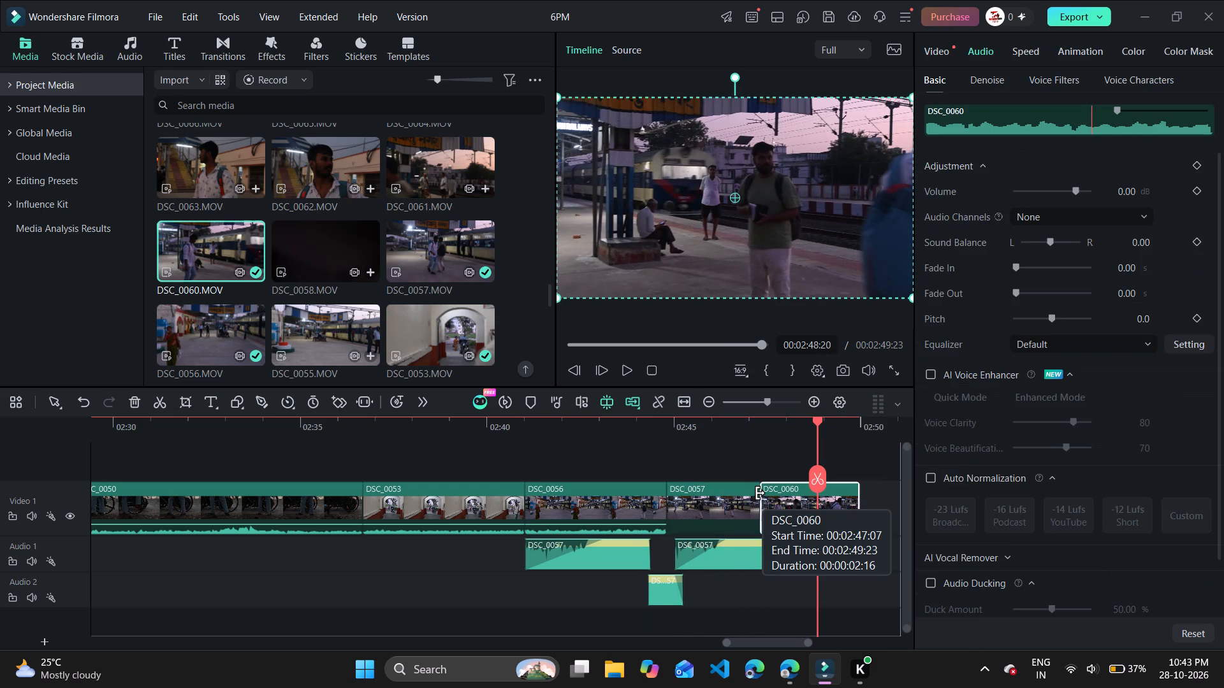
left_click(751, 491)
left_click_drag(754, 490, 752, 490)
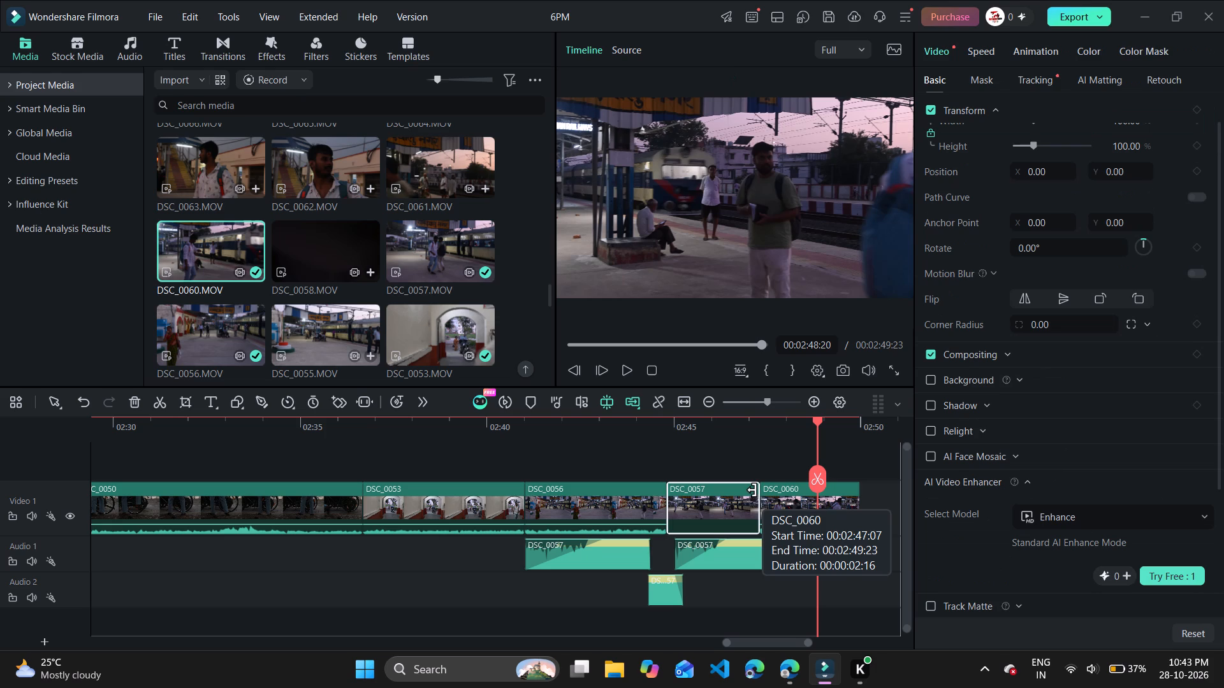
left_click_drag(752, 490, 741, 493)
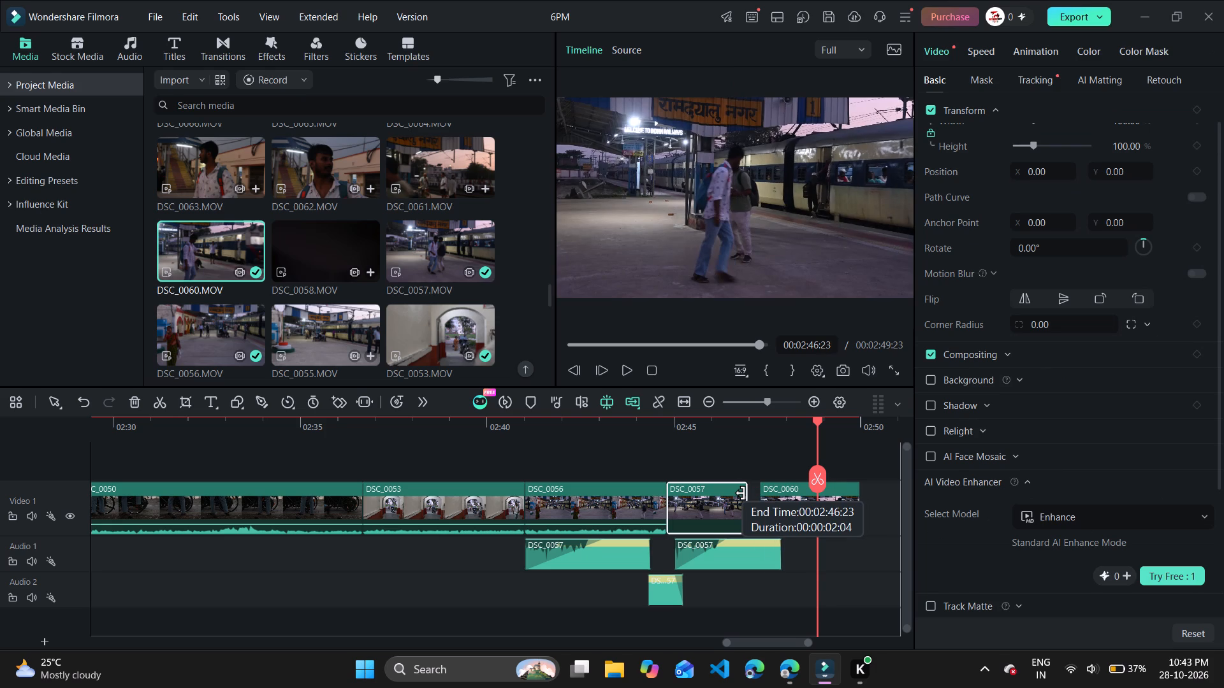
left_click_drag(741, 493, 740, 494)
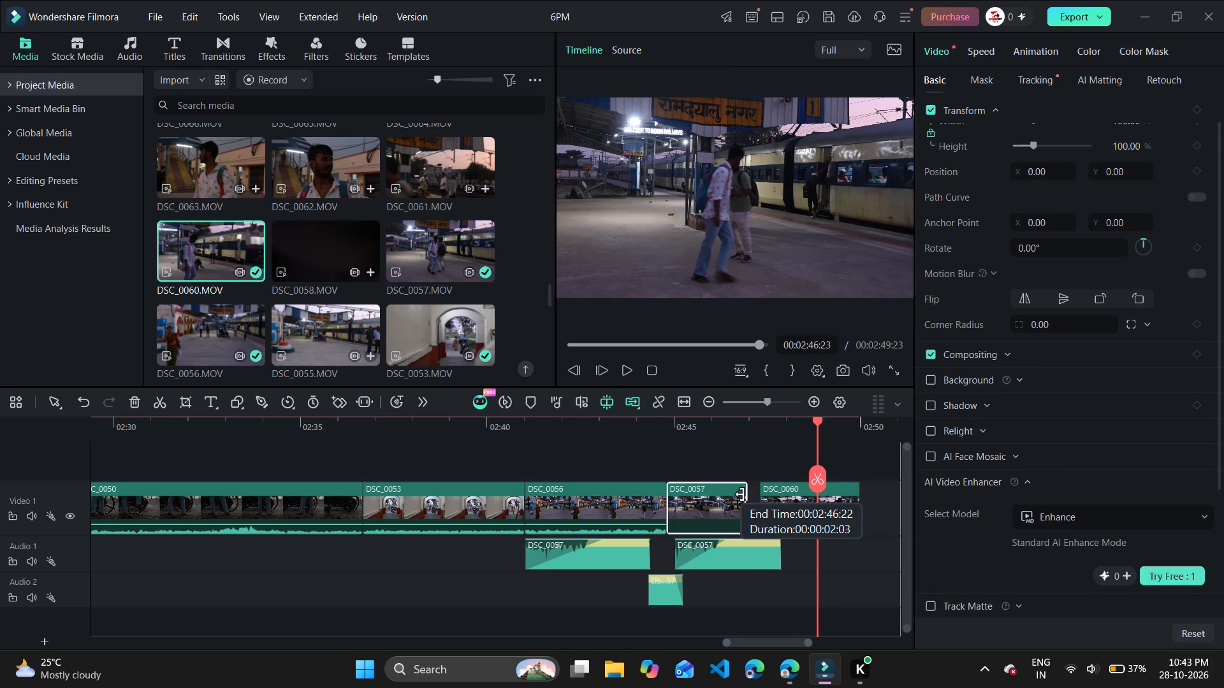
left_click_drag(740, 494, 714, 503)
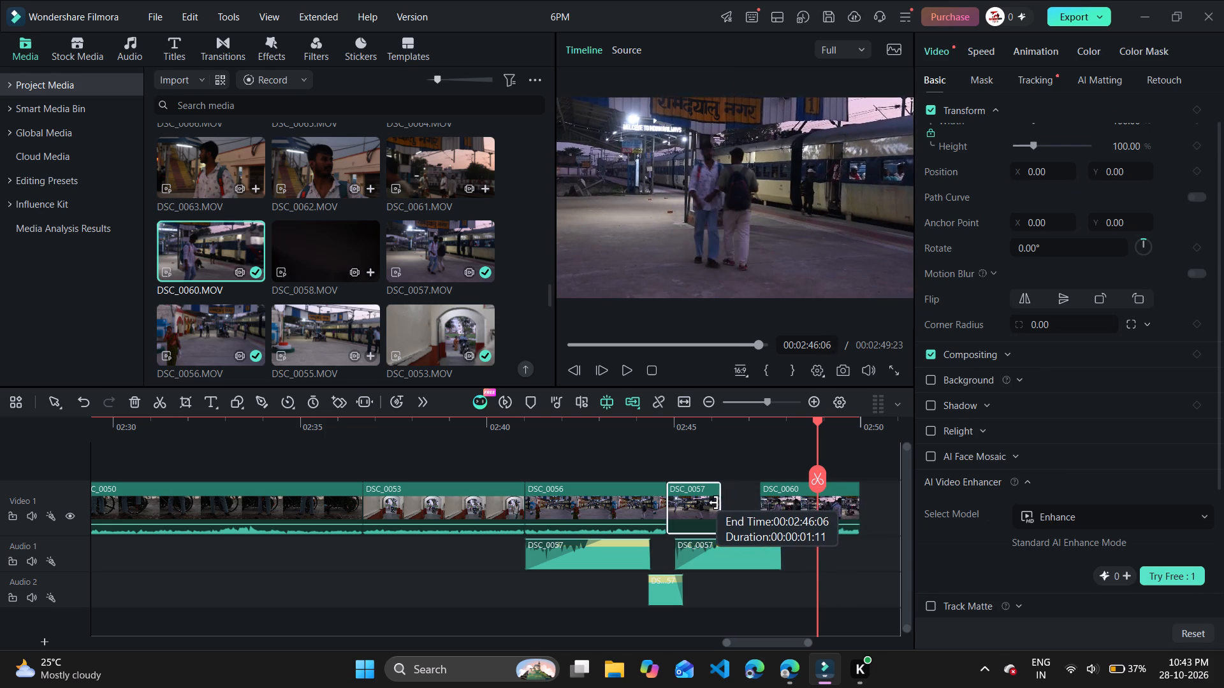
left_click_drag(714, 503, 709, 505)
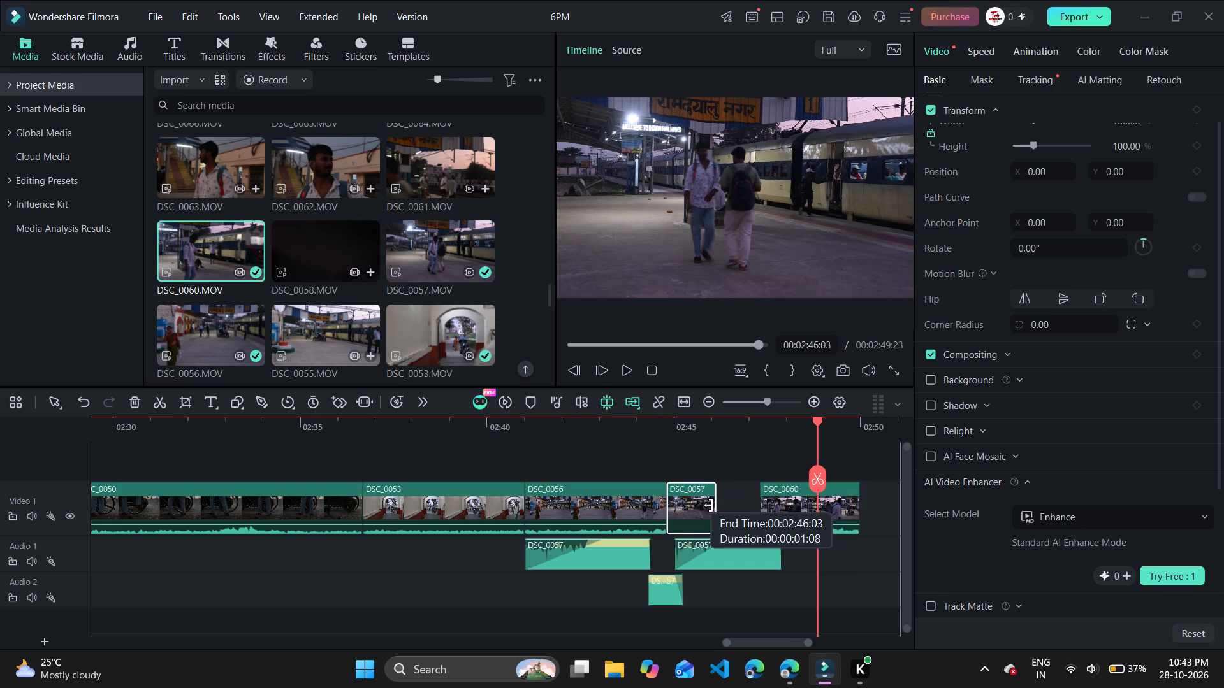
left_click_drag(709, 505, 701, 506)
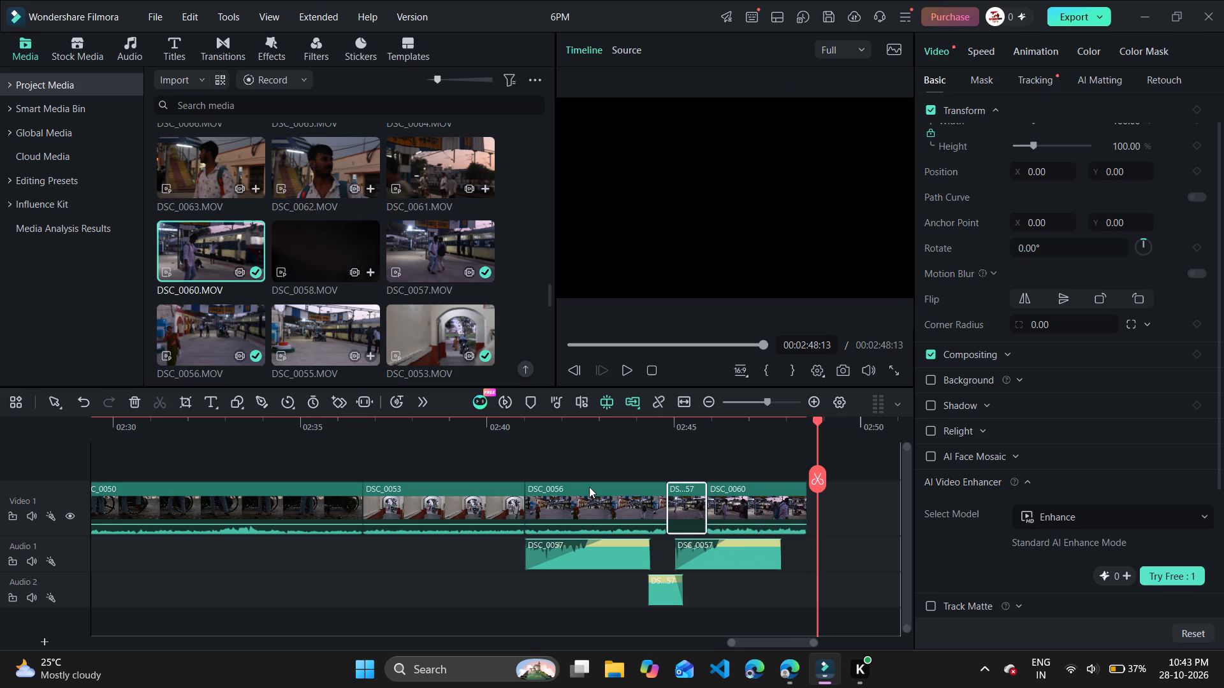
Play the timeline from about 00:02:41, and replay from about 00:02:36 to the end, to check the cuts around the shortened DSC_0057.
left_click(522, 434)
key("space")
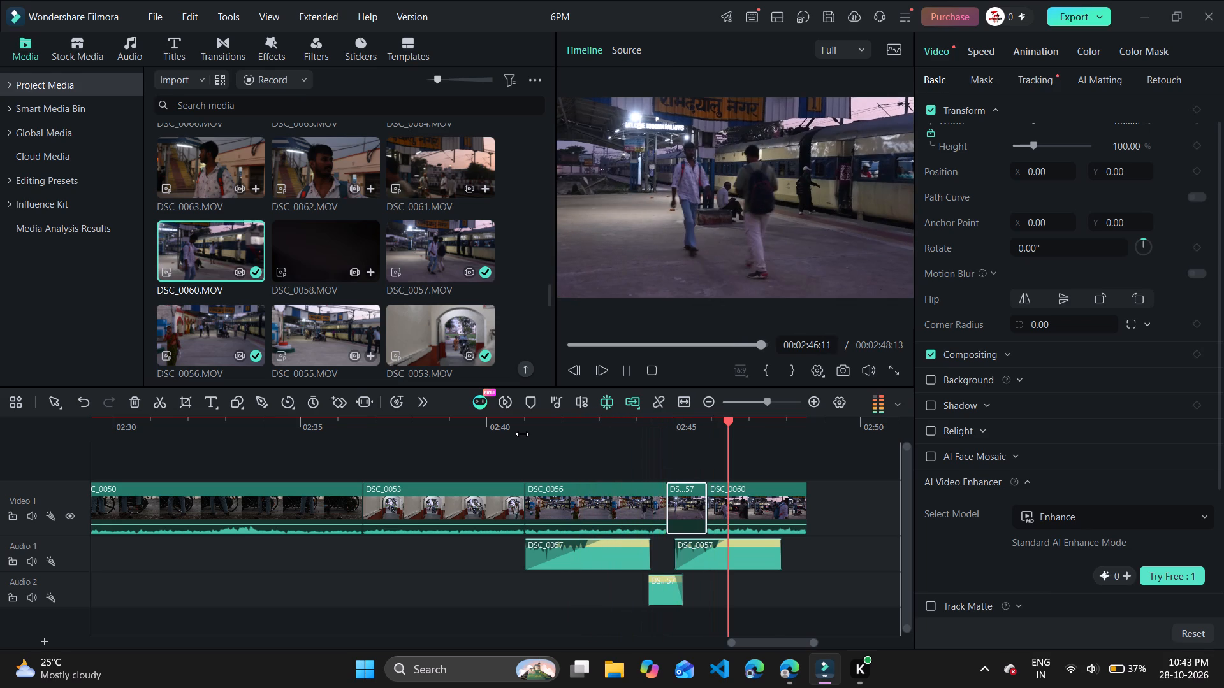
key("space")
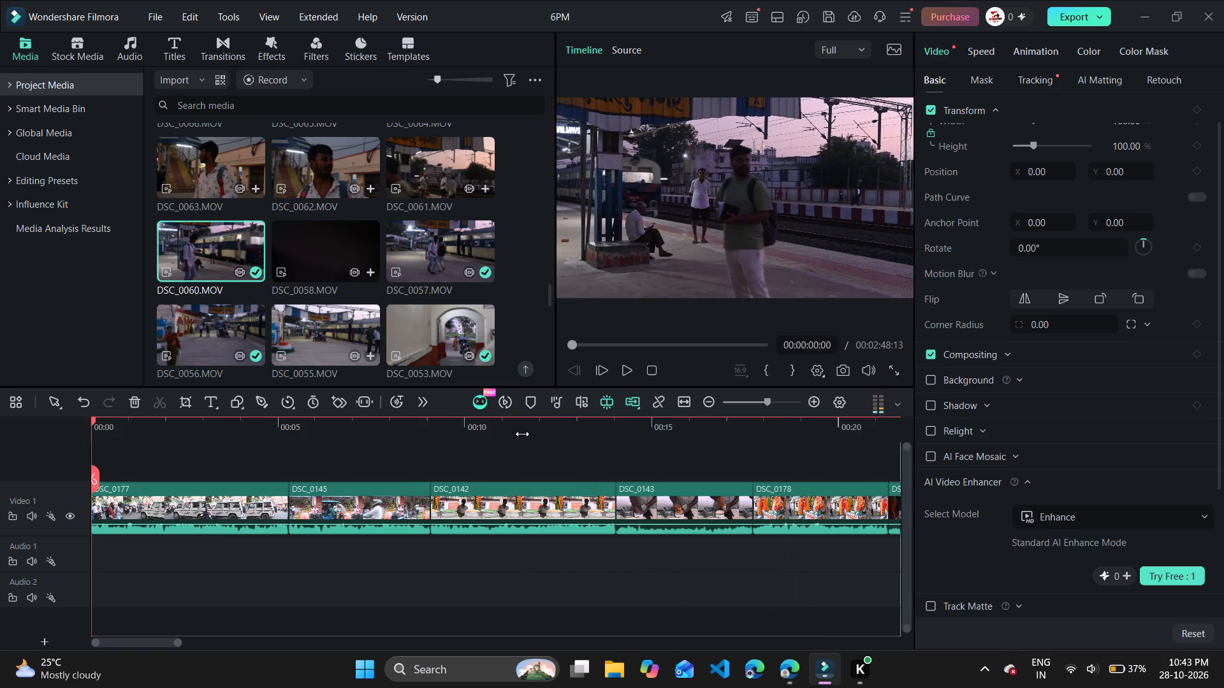
key("space")
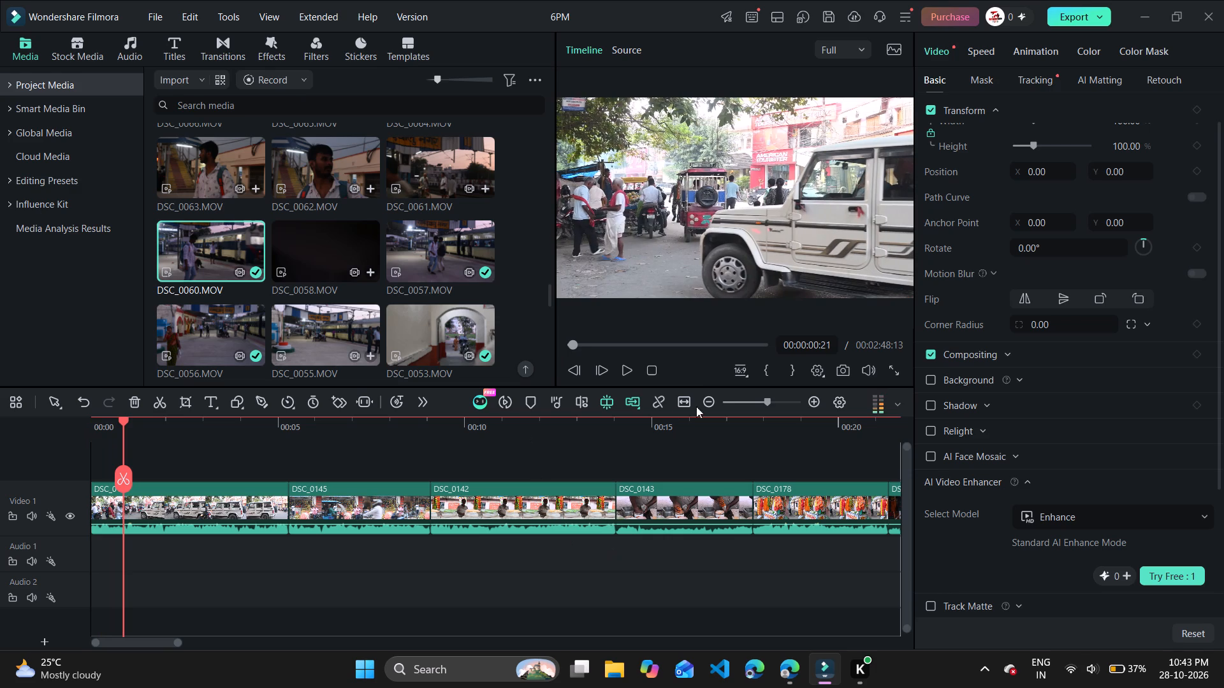
left_click(740, 344)
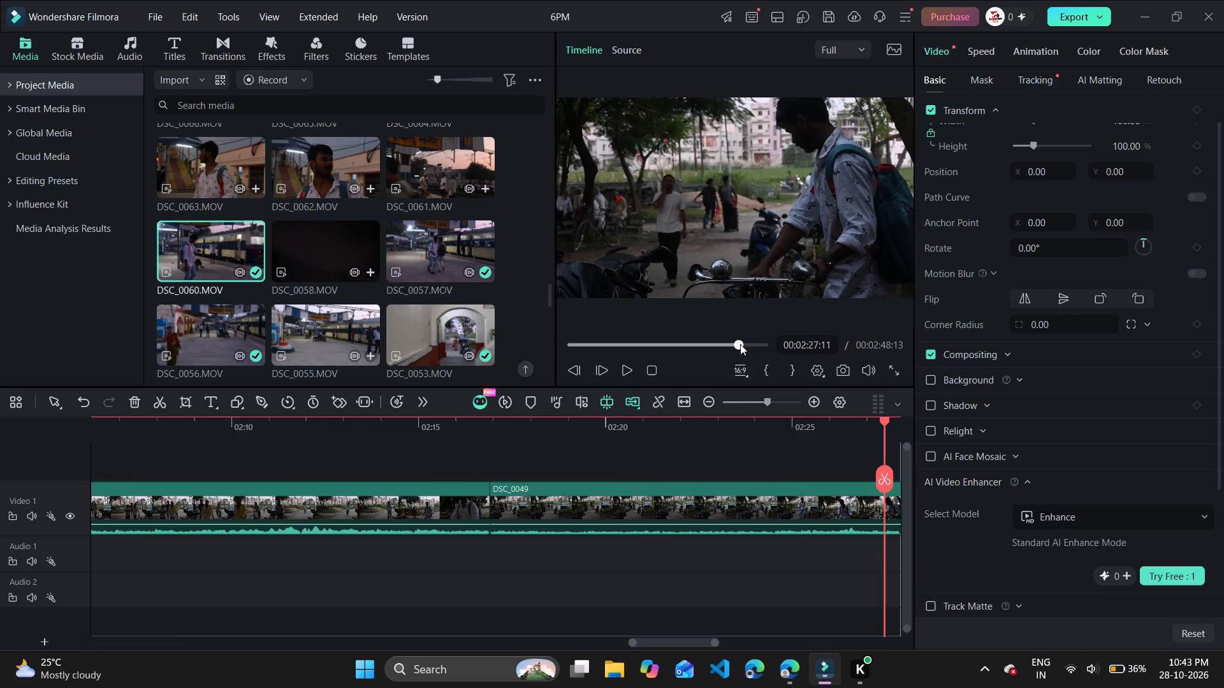
key("space")
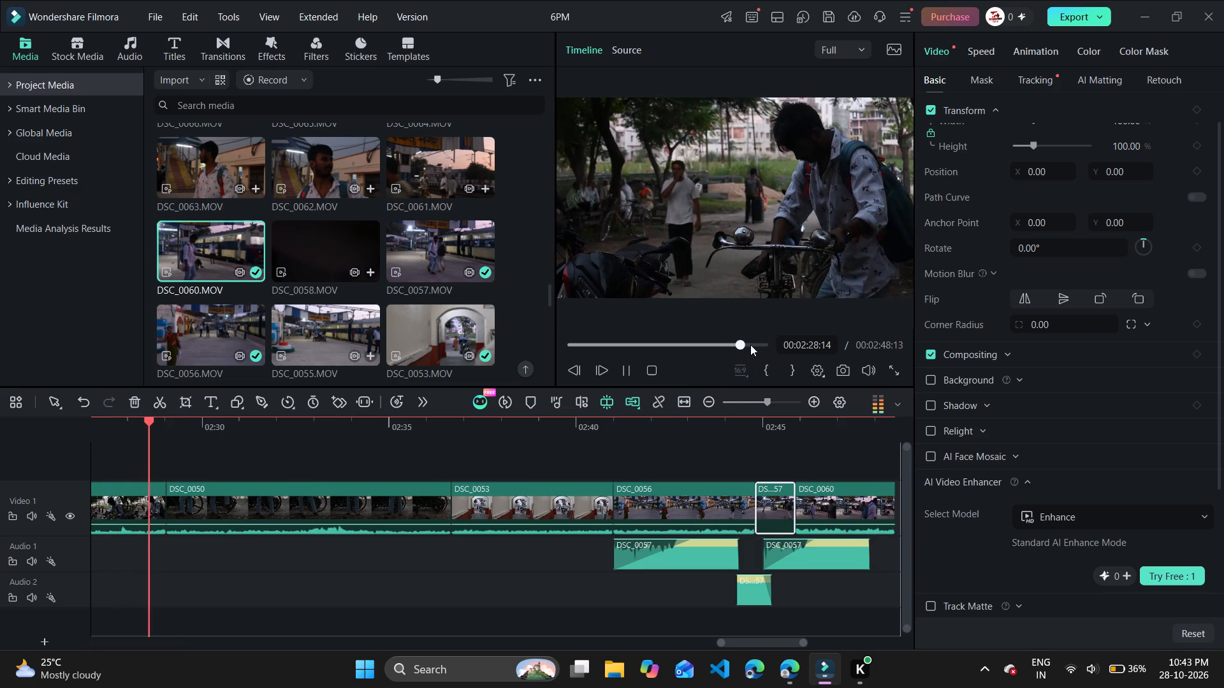
left_click(750, 345)
key("space")
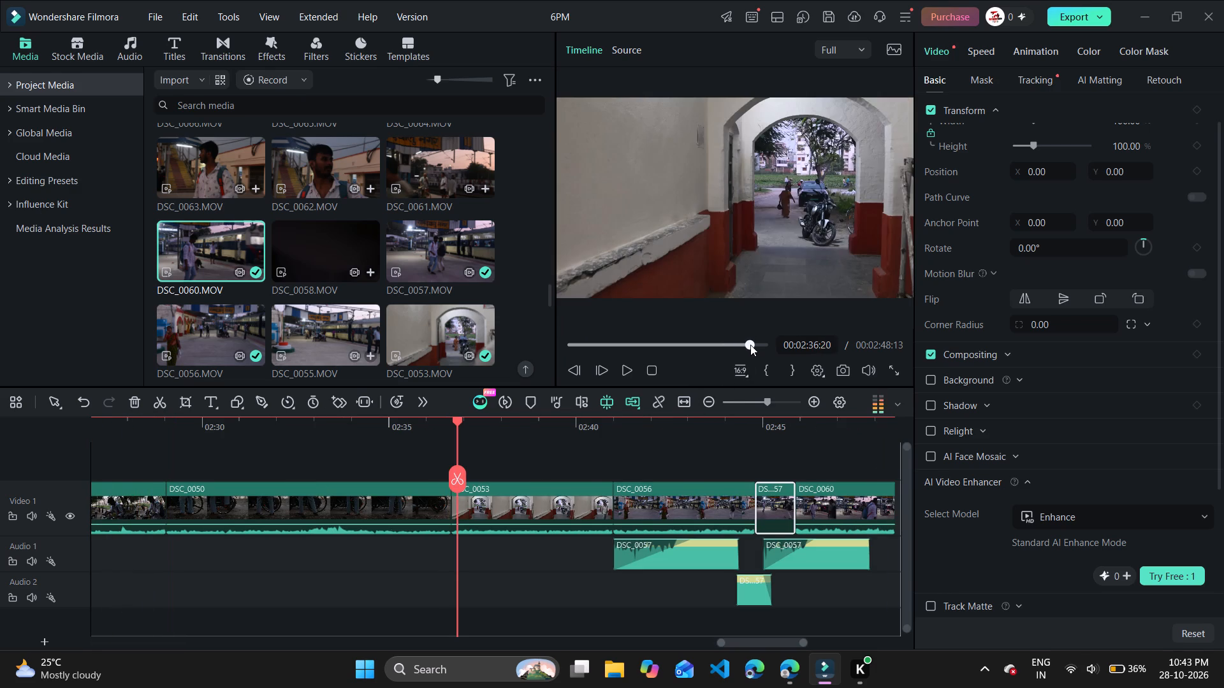
key("space")
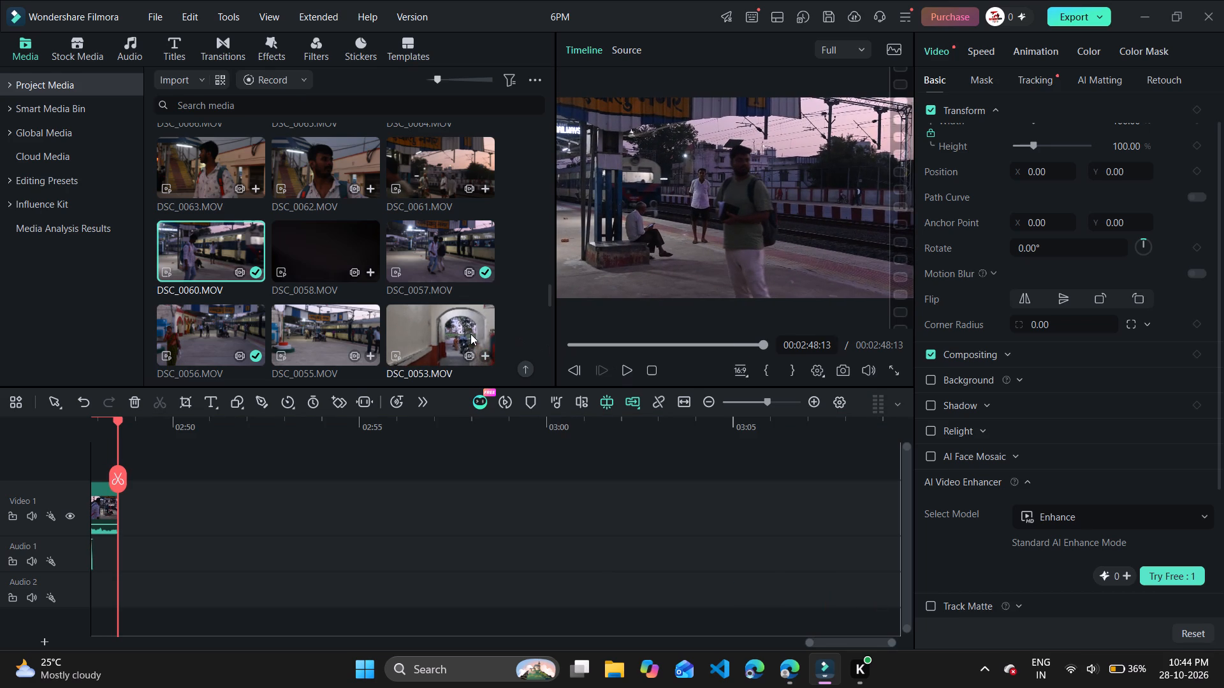
Add DSC_0061 from the project media to Video 1 directly after DSC_0060.
scroll(492, 238, "up", 1)
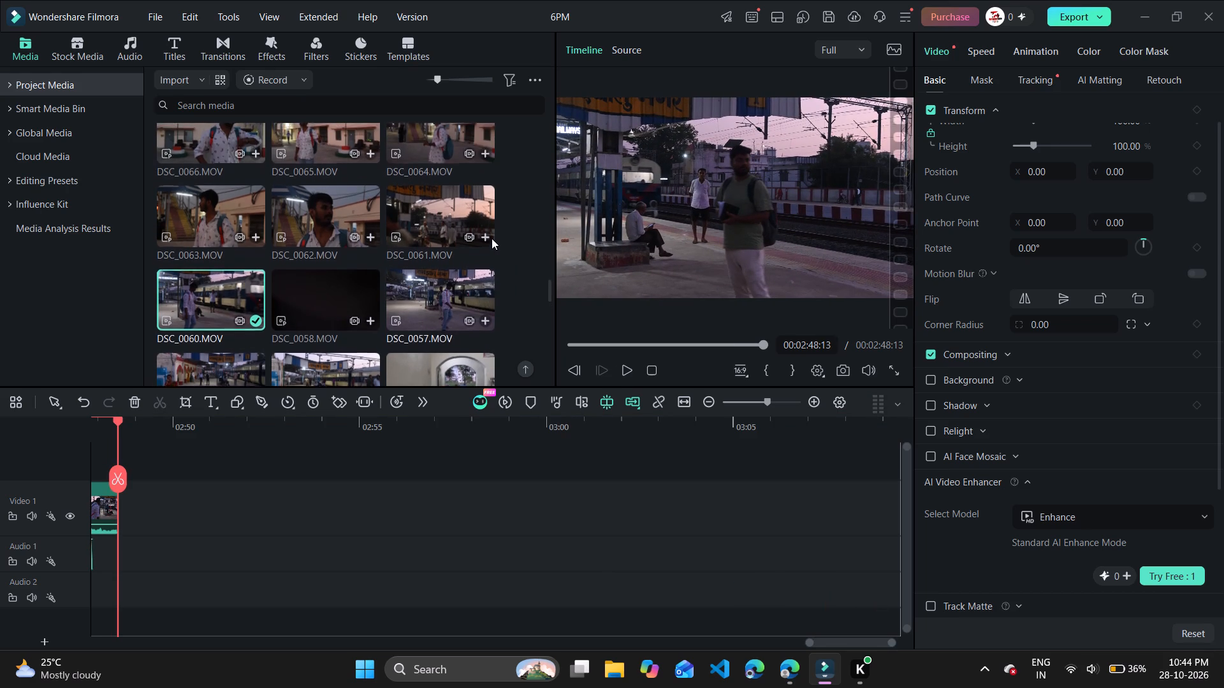
scroll(492, 238, "up", 1)
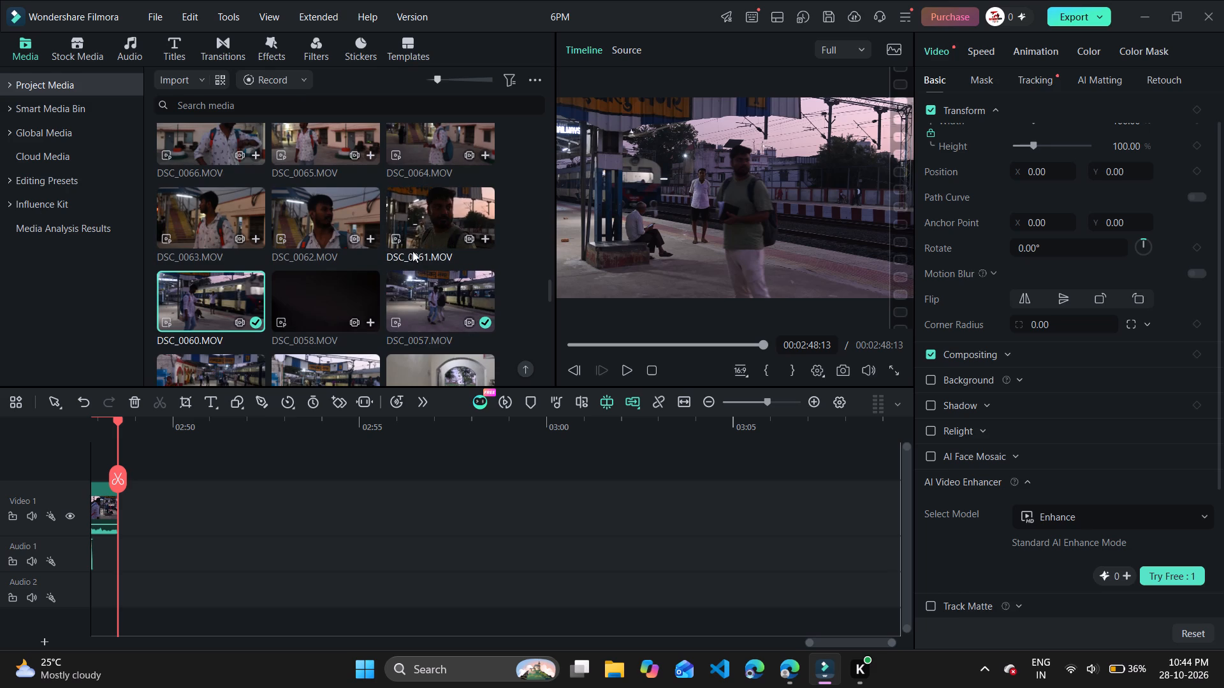
left_click_drag(423, 228, 192, 482)
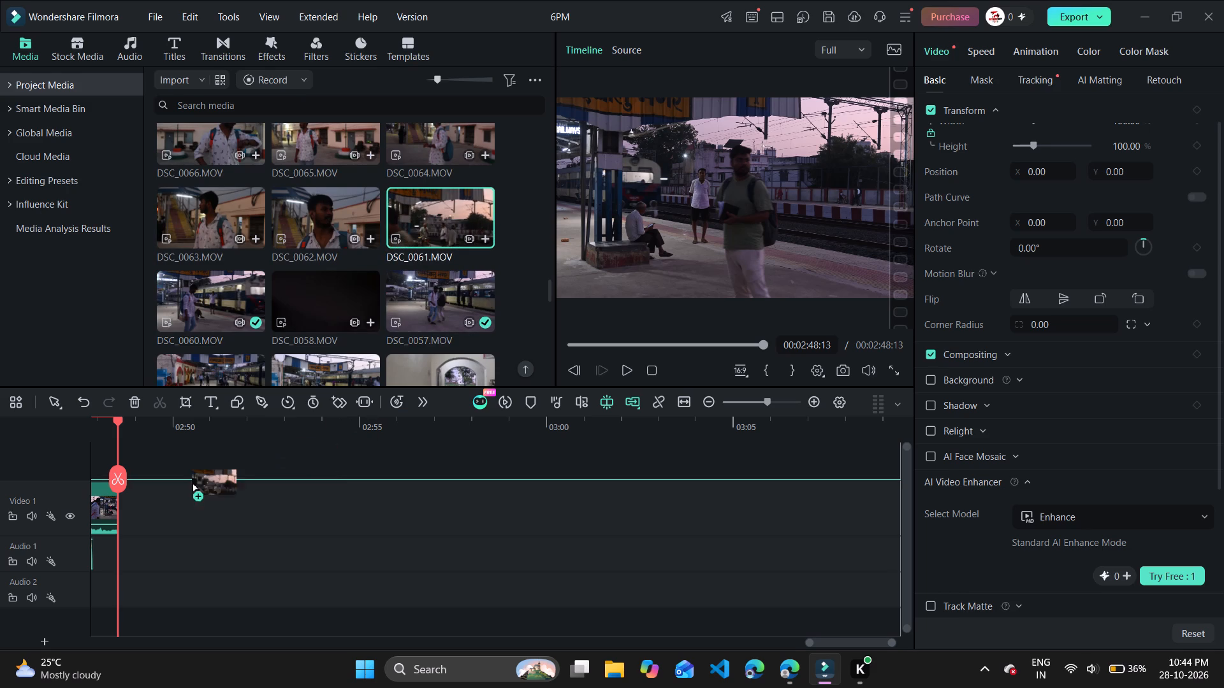
left_click_drag(192, 482, 150, 491)
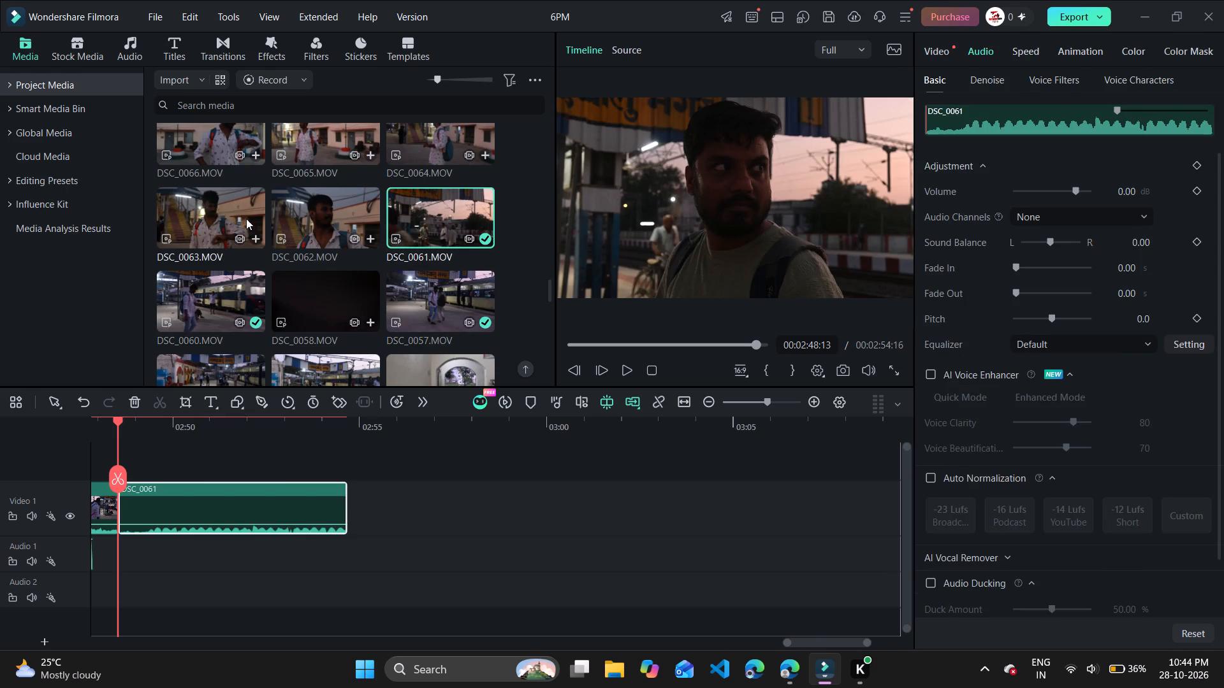
Add DSC_0063 from the project media to Video 1 directly after DSC_0061.
left_click_drag(245, 220, 407, 466)
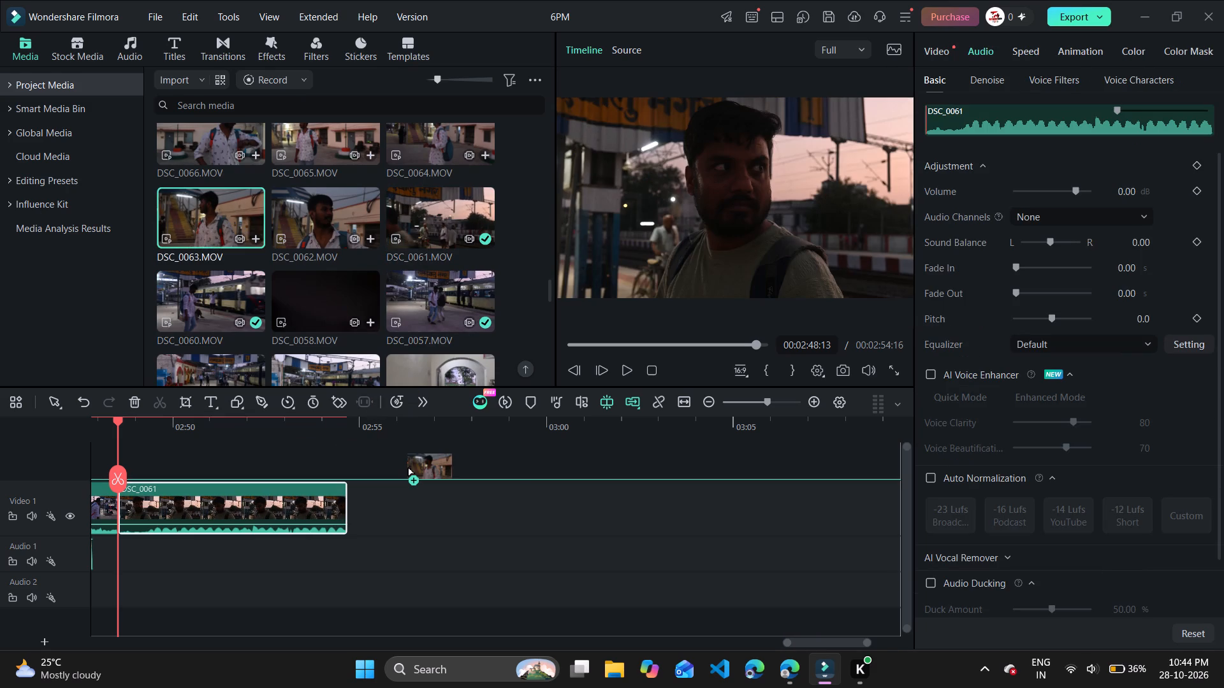
left_click_drag(407, 466, 397, 519)
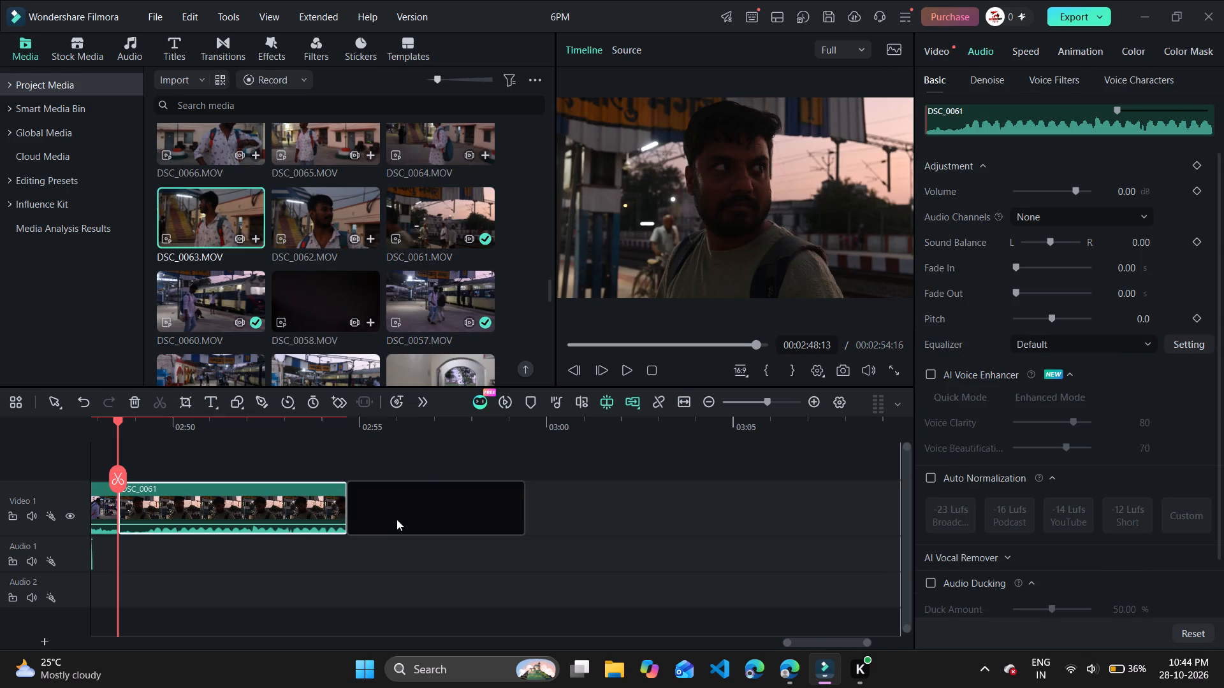